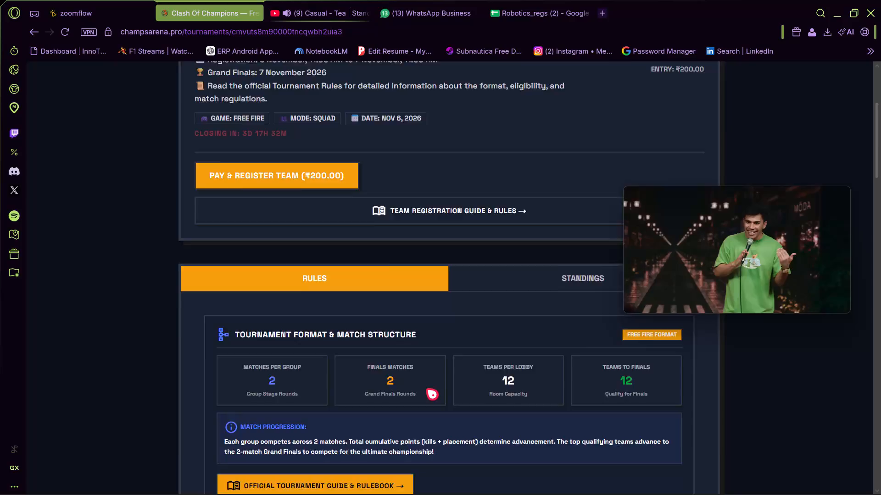
# Open the ChampsArena Rankings page and move the floating video player slightly away from its current spot.
pyautogui.click(436, 94)
pyautogui.click(432, 86)
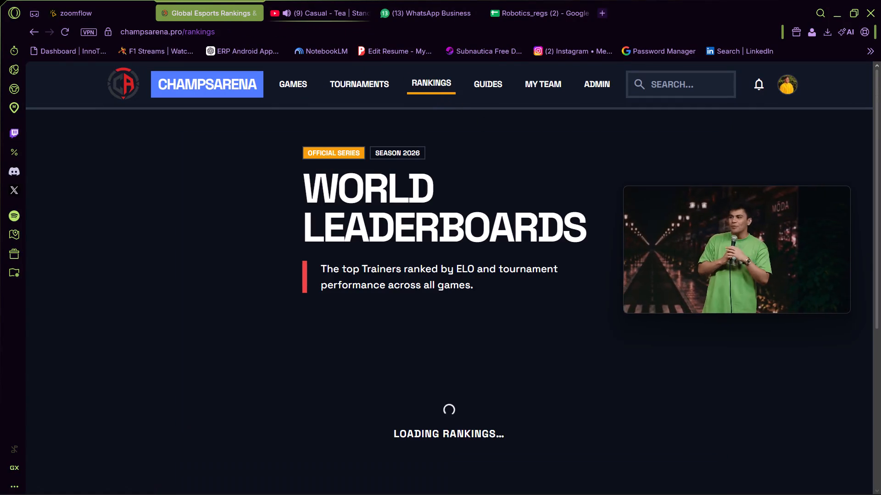
pyautogui.moveTo(709, 215); pyautogui.dragTo(682, 166)
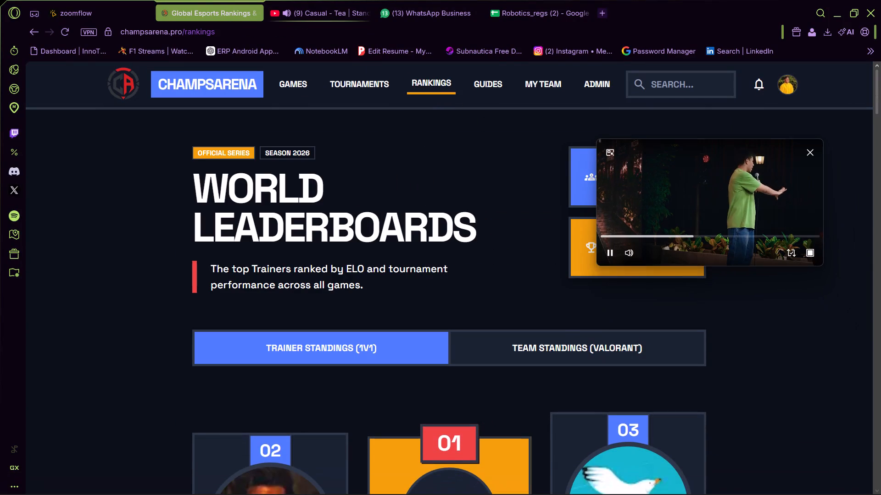
# Search the computer for "pro" and launch Proton VPN.
pyautogui.click(317, 485)
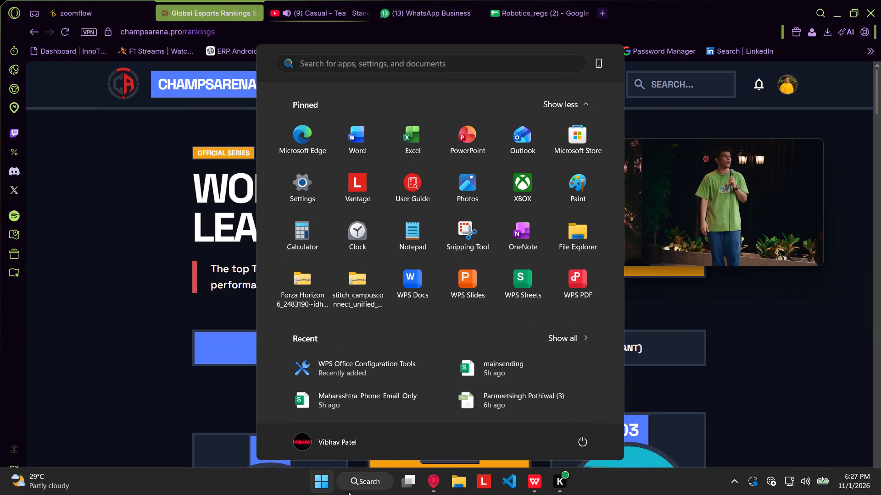
pyautogui.click(351, 478)
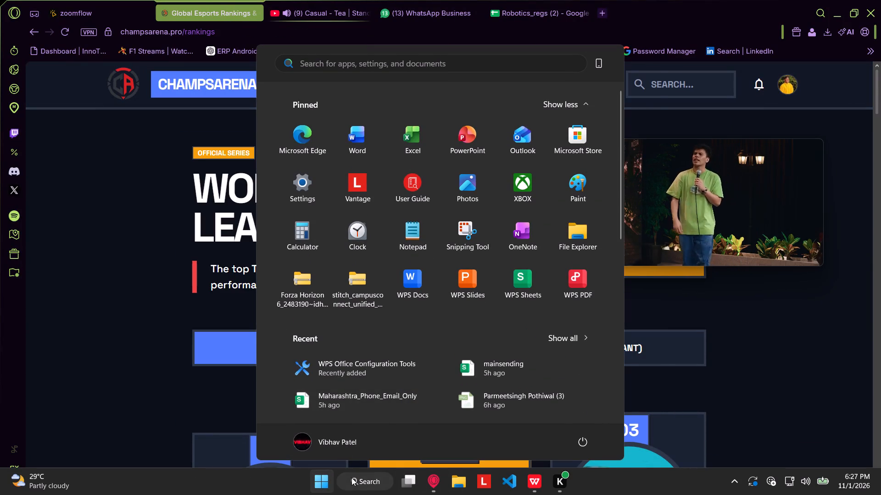
pyautogui.write('pro')
pyautogui.click(481, 233)
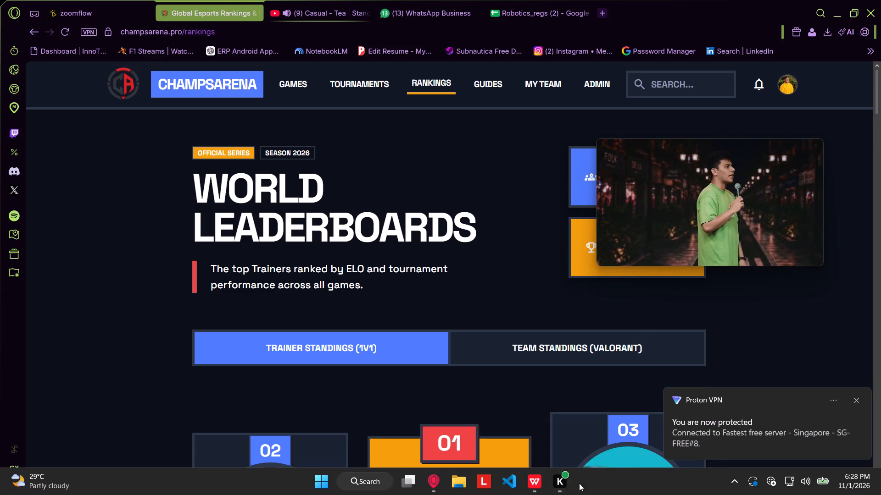
# Search the computer for "cap" and launch CapCut.
pyautogui.click(361, 482)
pyautogui.write('cap')
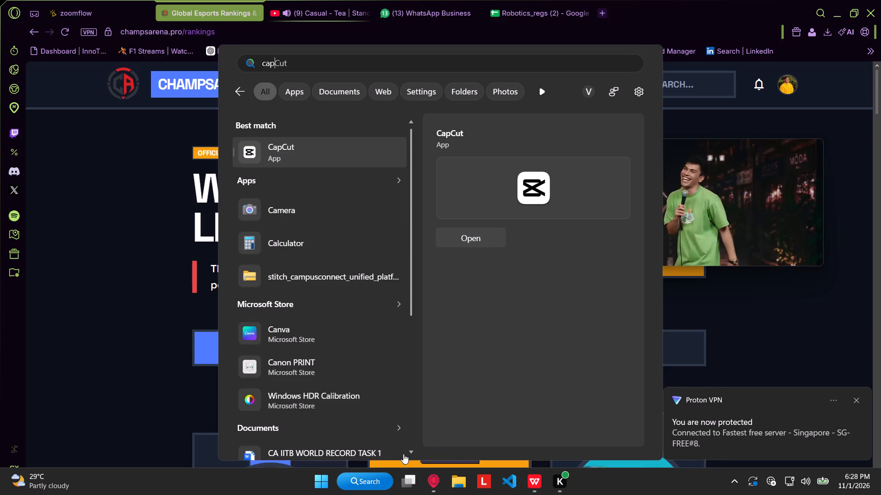
pyautogui.click(478, 242)
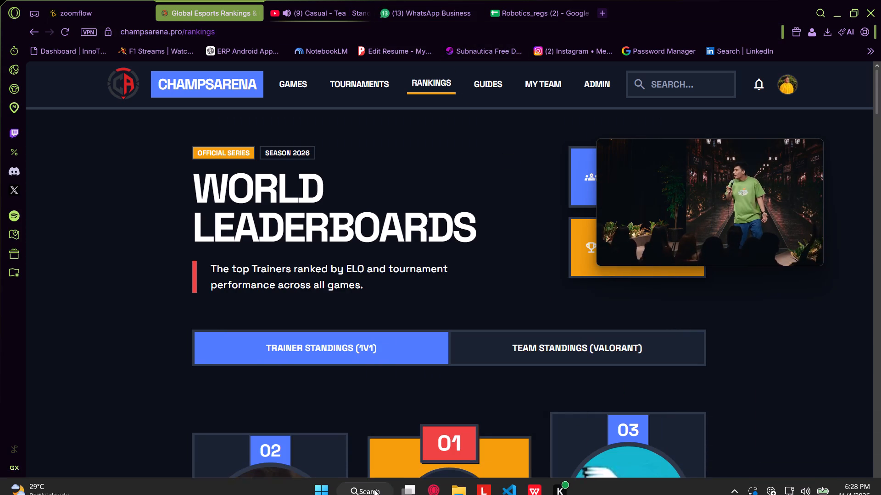
# Search the installed apps and launch Spotify.
pyautogui.click(374, 489)
pyautogui.press('s')
pyautogui.click(289, 175)
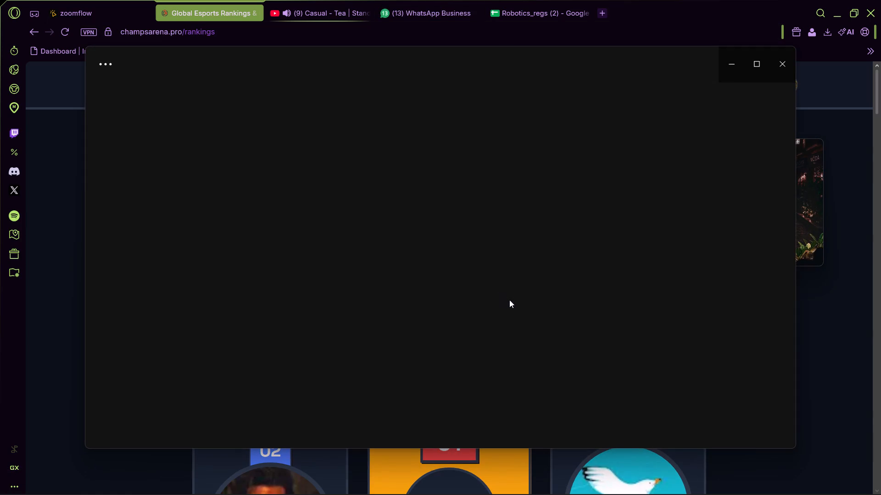
# Look over the Robotics_regs spreadsheet, the ChampsArena rankings, the YouTube video and the WPS Office window, returning to the browser.
pyautogui.click(542, 0)
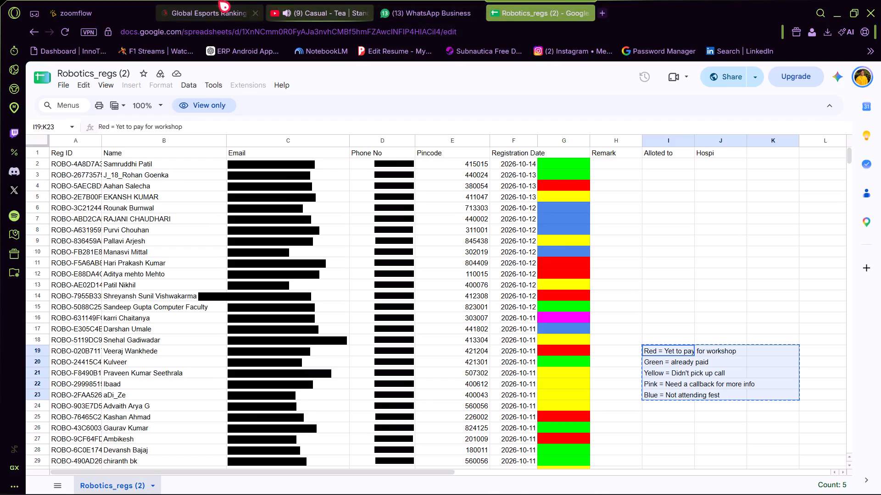
pyautogui.click(215, 0)
pyautogui.click(329, 0)
pyautogui.click(462, 0)
pyautogui.click(826, 1)
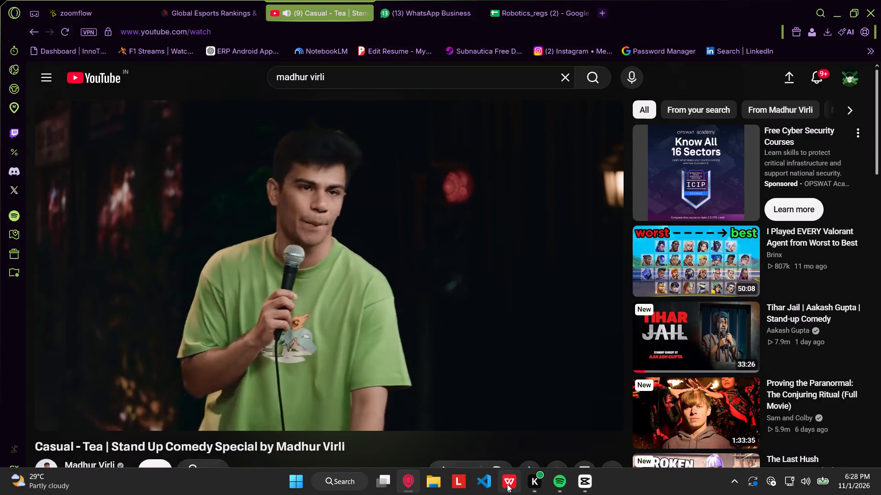
pyautogui.click(507, 484)
pyautogui.click(815, 8)
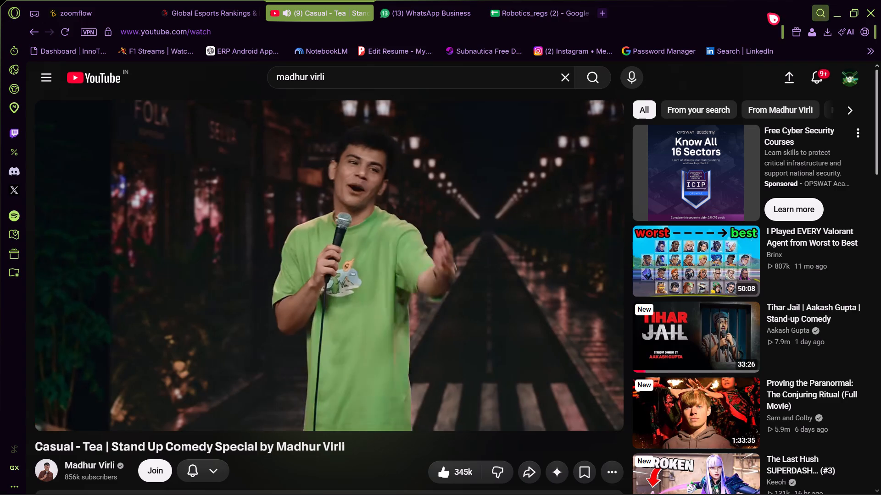
# Close the Robotics_regs spreadsheet in the browser.
pyautogui.click(588, 13)
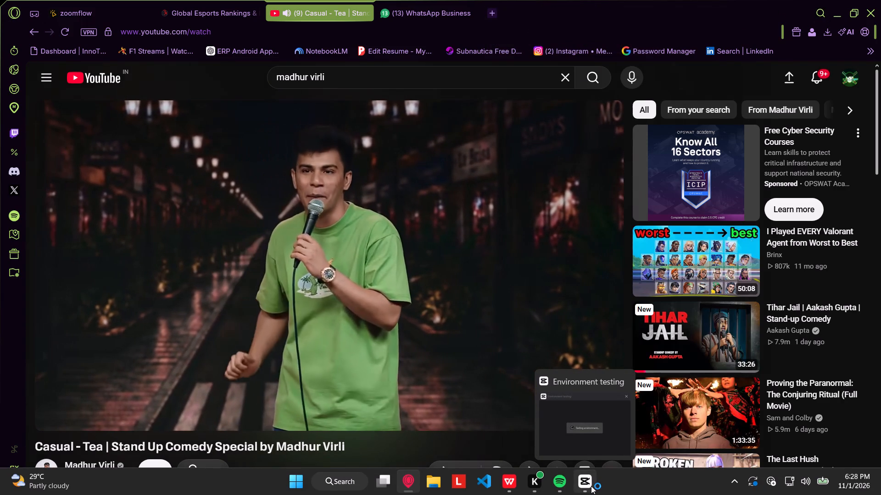
# Switch to the CapCut window to check its startup, and return to the browser's YouTube page.
pyautogui.click(591, 486)
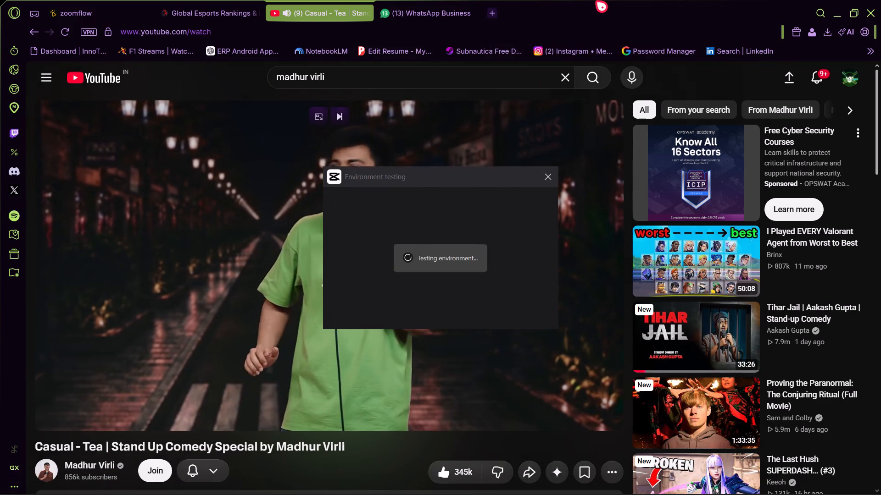
pyautogui.click(595, 0)
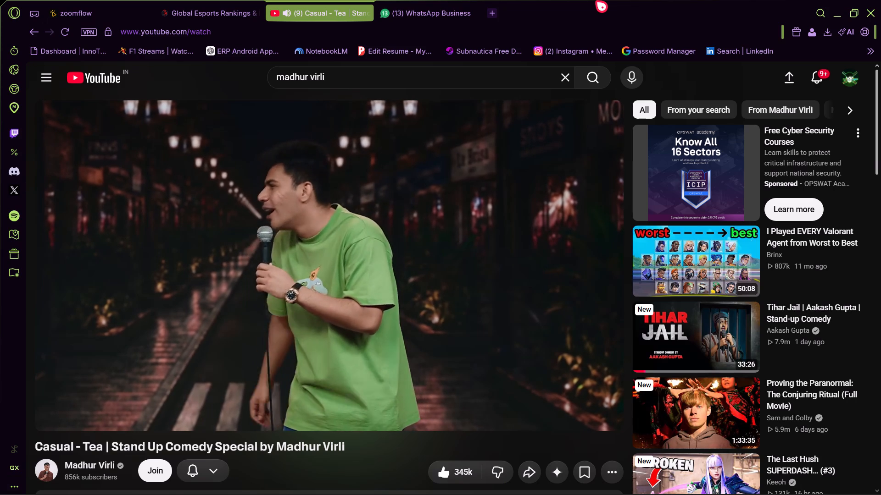
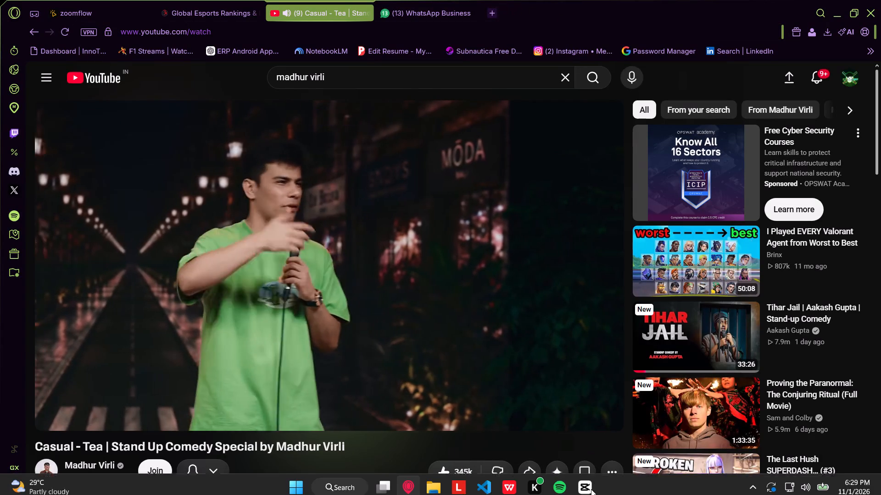
# Bring up the CapCut startup window and confirm its environment test.
pyautogui.click(579, 483)
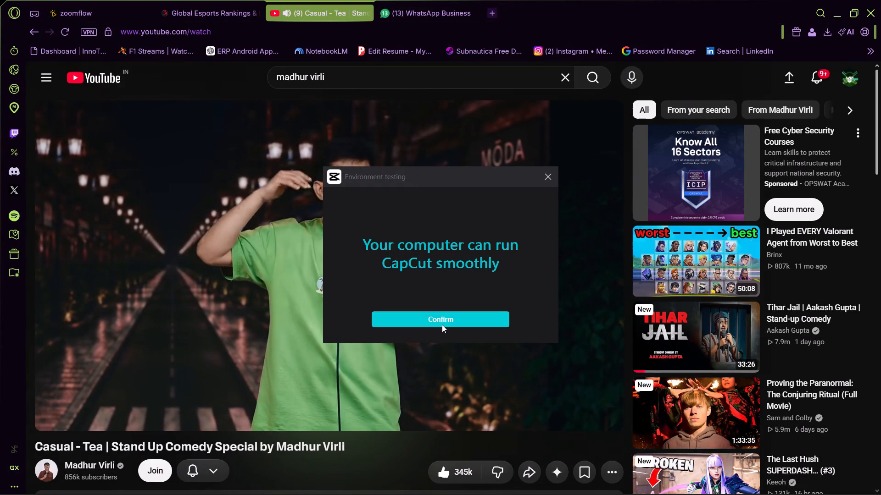
pyautogui.click(442, 324)
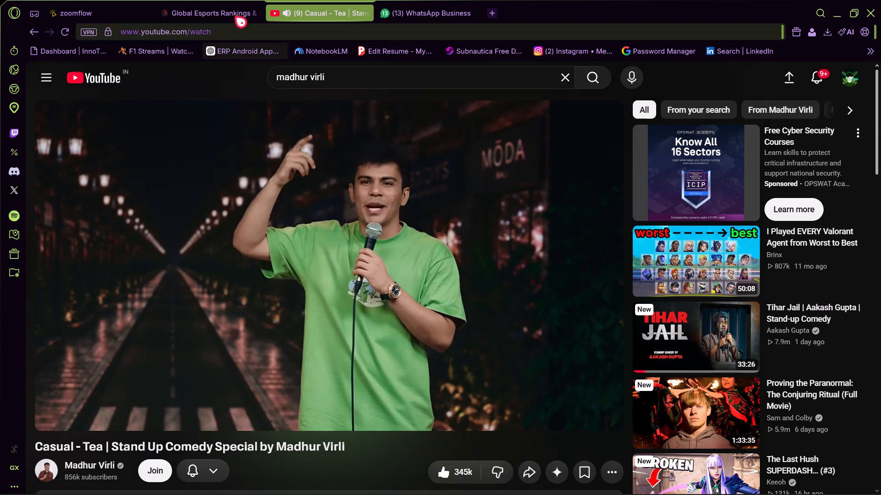
# Switch the browser to the ChampsArena Global Esports Rankings page.
pyautogui.click(222, 0)
# Dismiss the CapCut Pro subscription offer and minimize CapCut to return to the browser's rankings page.
pyautogui.click(347, 0)
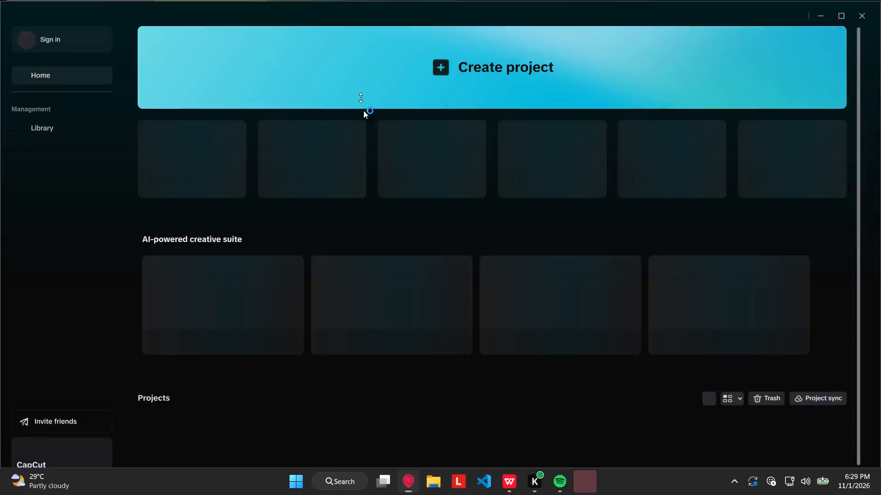
pyautogui.click(823, 16)
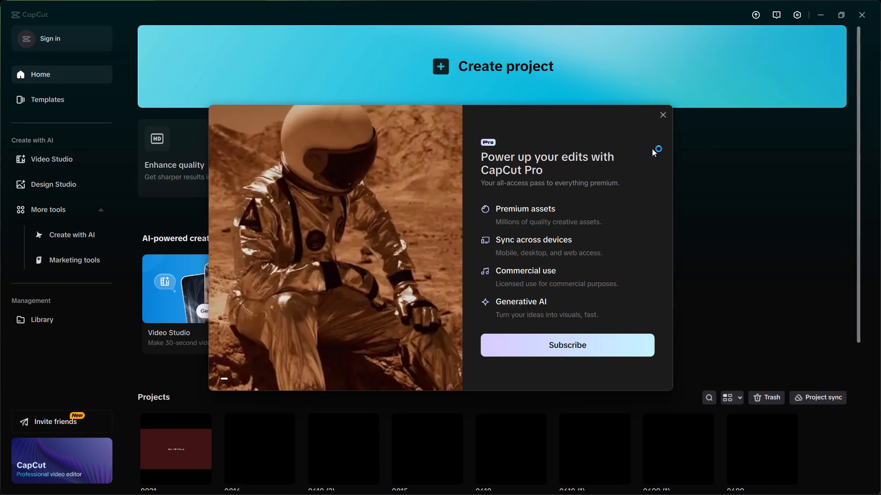
pyautogui.click(665, 116)
pyautogui.click(818, 13)
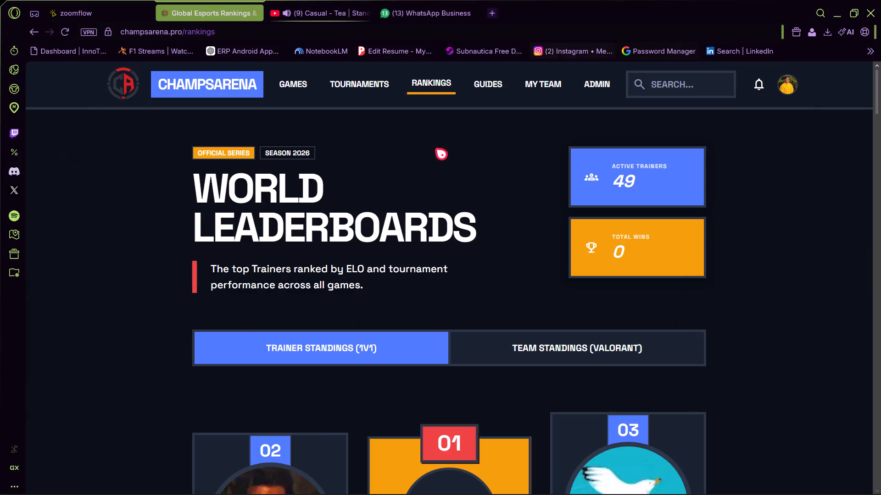
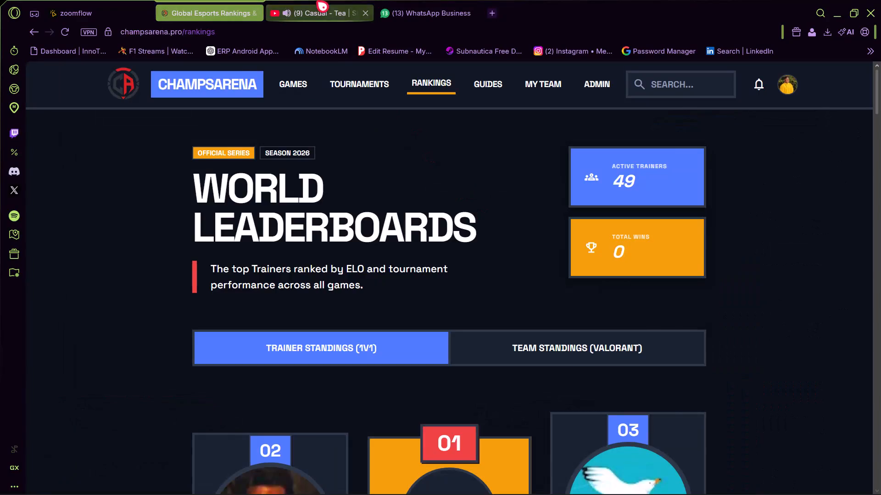
# Switch the browser to the YouTube tab and play the Casual - Tea stand-up video.
pyautogui.click(316, 0)
pyautogui.click(328, 115)
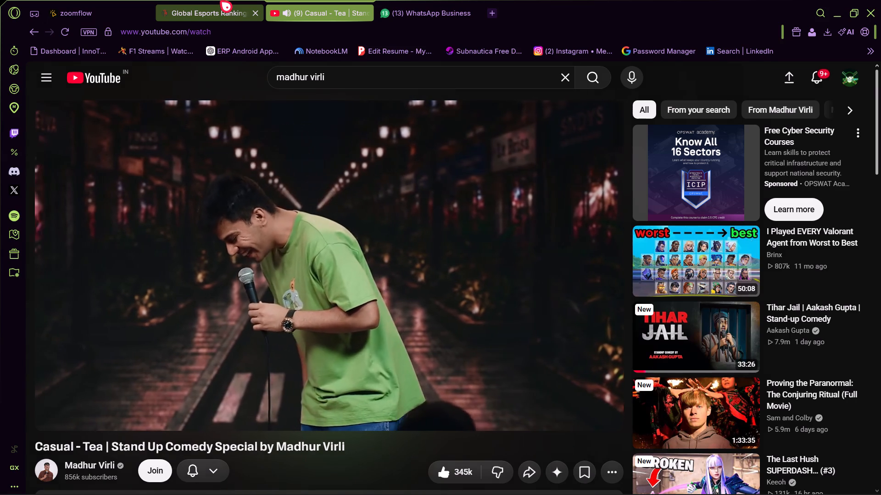
# Review the ChampsArena team standings, filtering the leaderboard by Free Fire and BGMI.
pyautogui.click(220, 0)
pyautogui.click(571, 338)
pyautogui.scroll(-2, 584, 363)
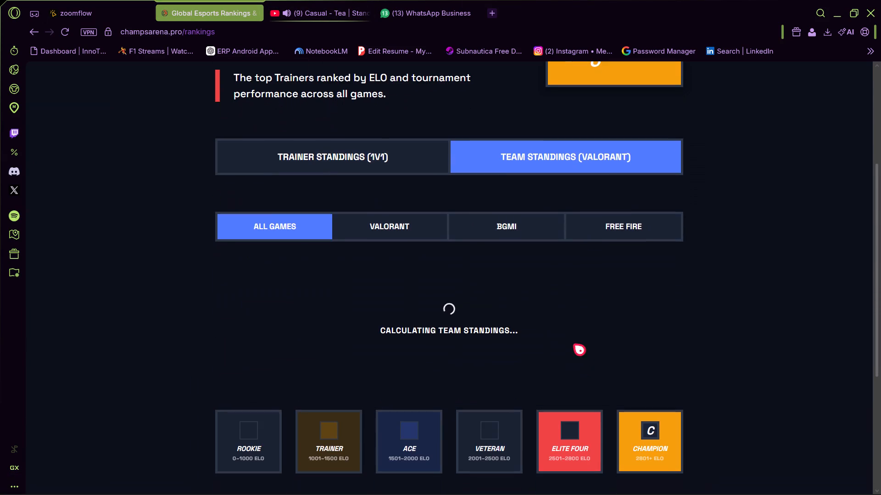
pyautogui.click(606, 227)
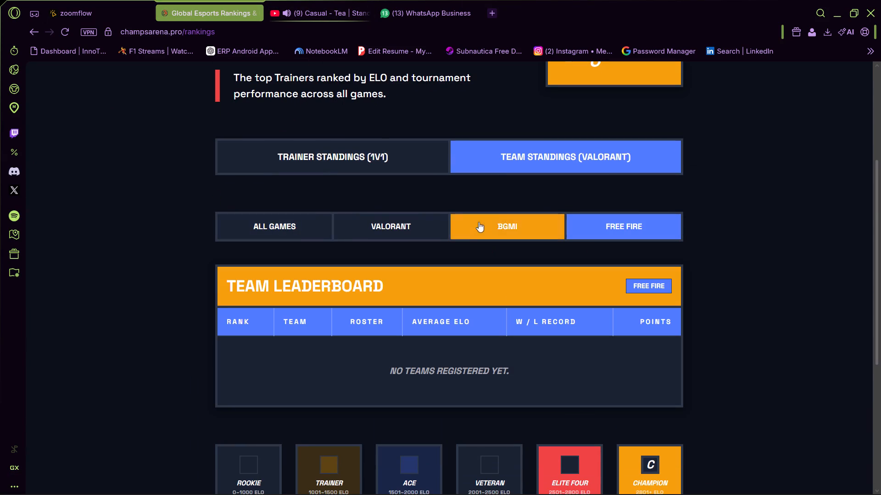
pyautogui.click(502, 215)
pyautogui.moveTo(599, 204); pyautogui.dragTo(604, 206)
pyautogui.click(610, 224)
# Switch to CapCut and create a new project.
pyautogui.click(583, 483)
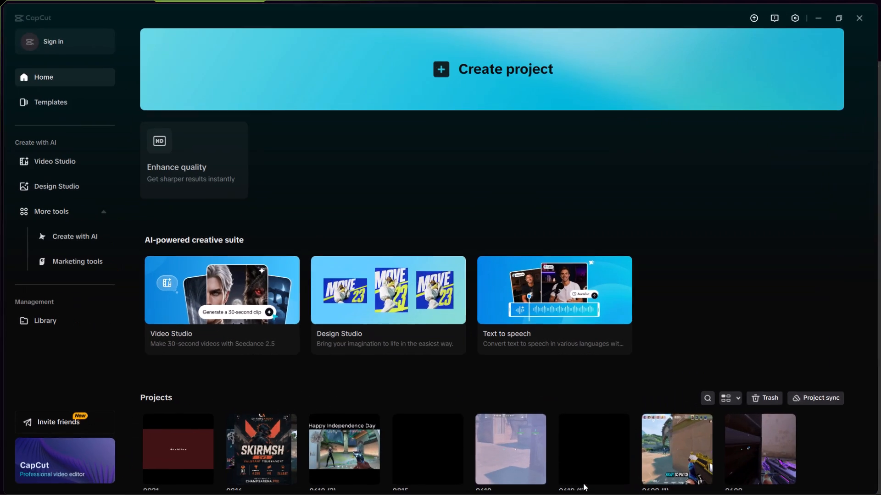
pyautogui.click(306, 73)
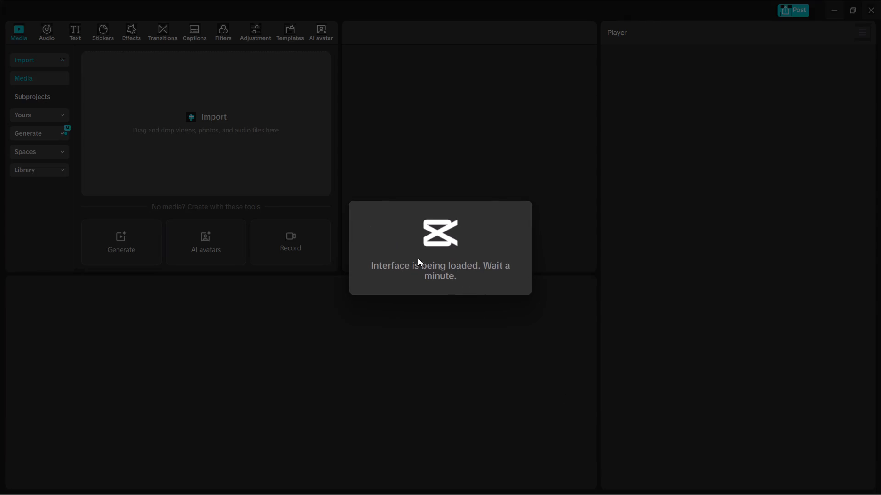
# Import edited-video and the ElevenLabs voice-over from the Downloads folder into the project, and dismiss the shortcut-conflict notice.
pyautogui.click(215, 114)
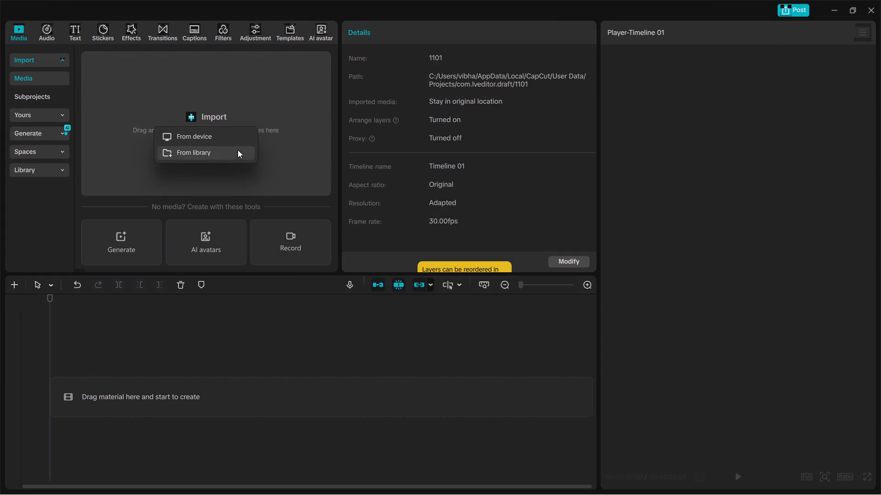
pyautogui.click(208, 141)
pyautogui.scroll(6, 80, 110)
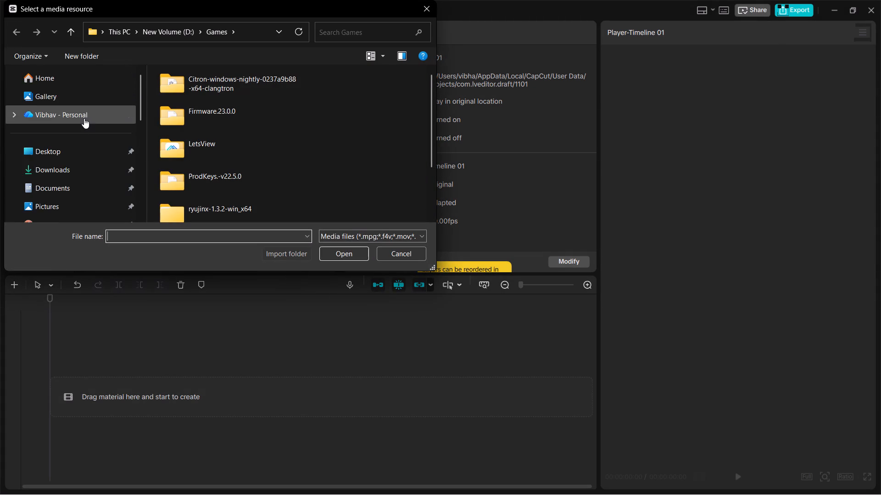
pyautogui.click(67, 170)
pyautogui.click(193, 115)
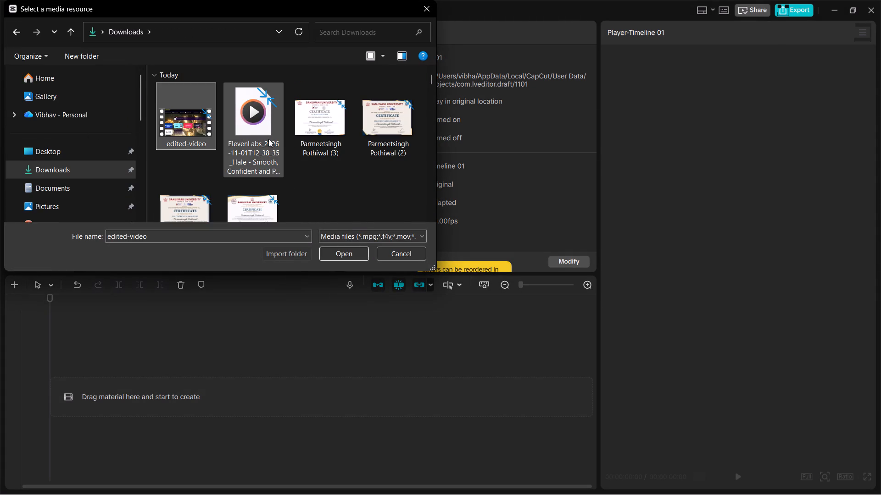
pyautogui.keyDown('ctrl'); pyautogui.click(257, 141); pyautogui.keyUp('ctrl')
pyautogui.click(336, 250)
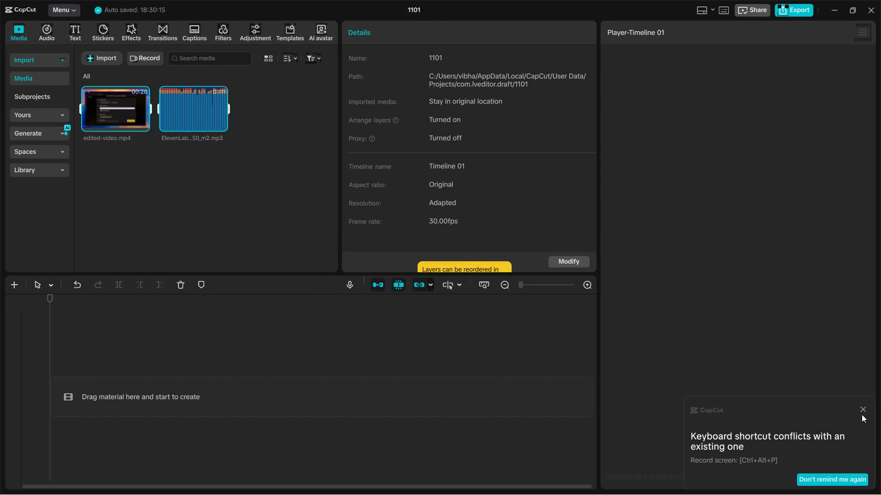
pyautogui.click(865, 411)
# Check the YouTube stand-up video in the browser, and return to CapCut.
pyautogui.click(827, 6)
pyautogui.click(331, 0)
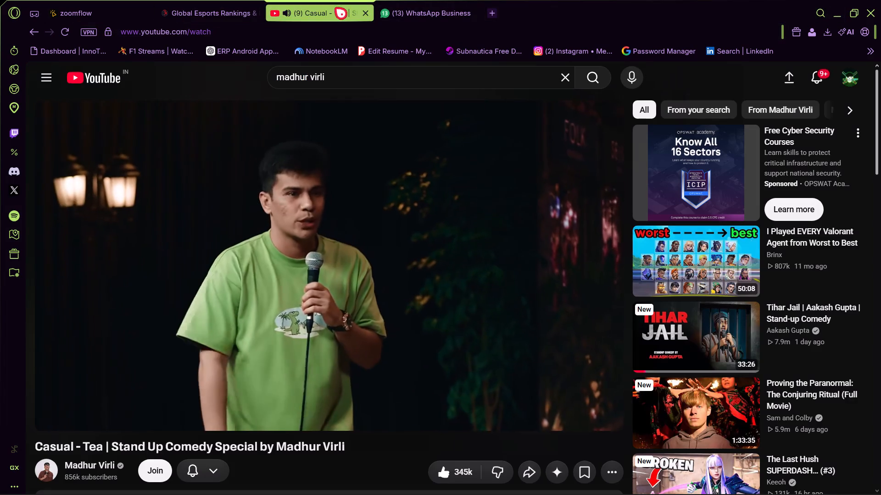
pyautogui.click(574, 484)
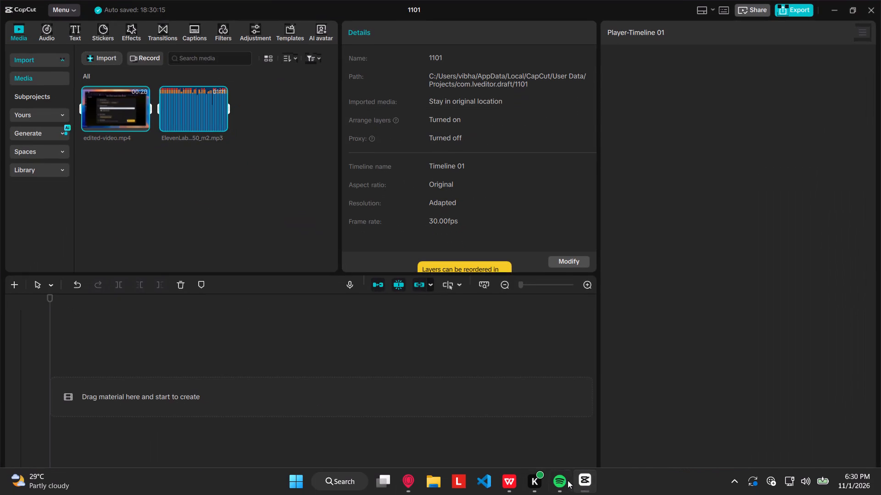
# Find the song "If The Sun Burns Out Tonight" in the Downloads folder and import it into the CapCut project.
pyautogui.doubleClick(235, 144)
pyautogui.doubleClick(262, 126)
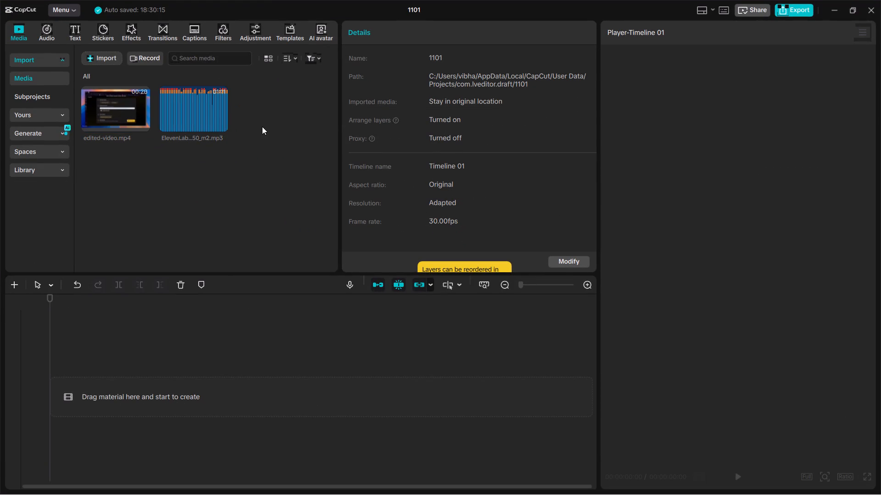
pyautogui.click(107, 59)
pyautogui.click(112, 76)
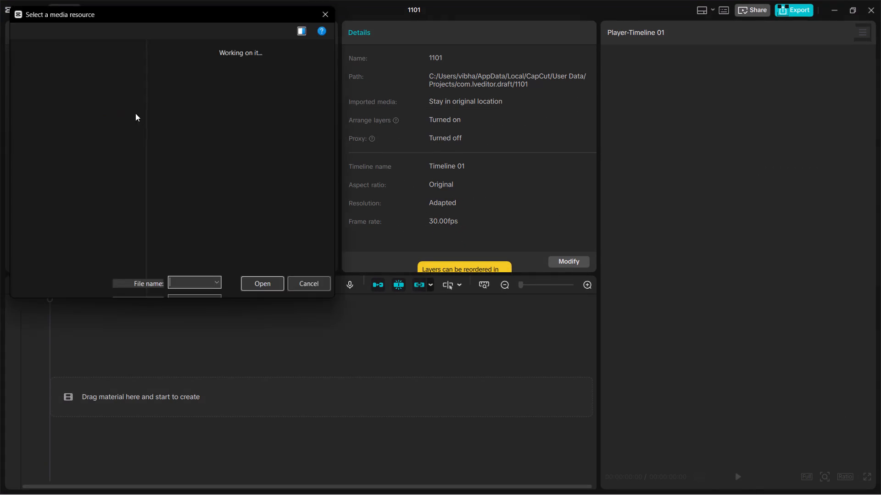
pyautogui.scroll(-6, 209, 163)
pyautogui.scroll(-3, 268, 174)
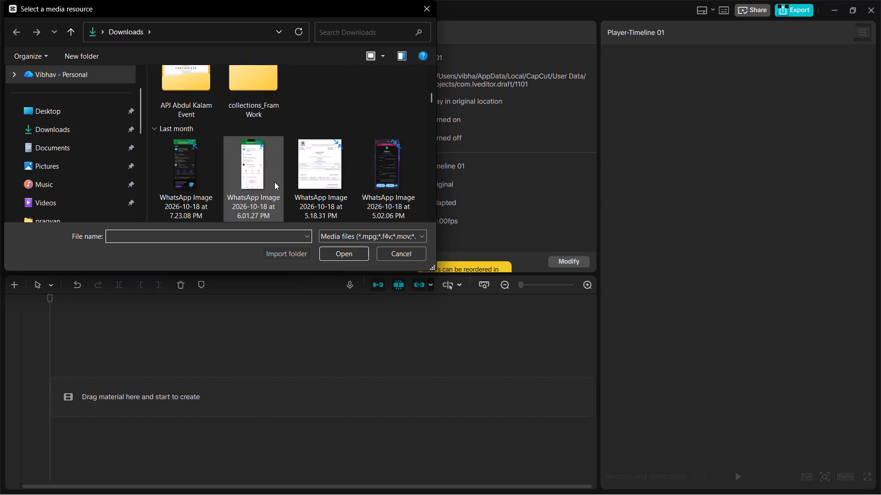
pyautogui.scroll(-7, 274, 182)
pyautogui.scroll(-6, 318, 184)
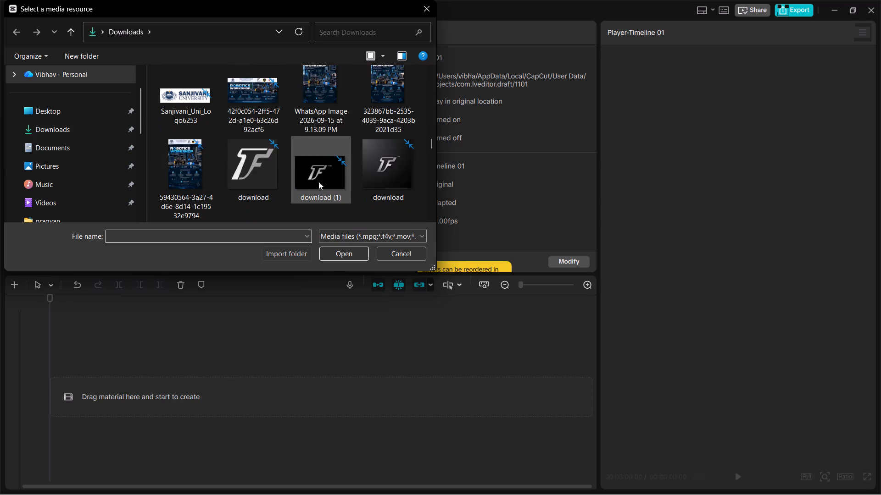
pyautogui.scroll(-11, 318, 181)
pyautogui.scroll(1, 317, 179)
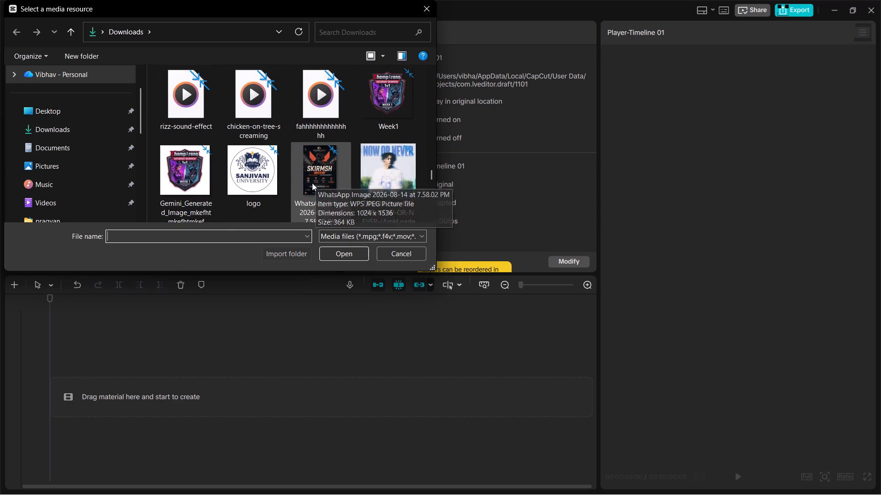
pyautogui.scroll(1, 312, 183)
pyautogui.scroll(-2, 250, 192)
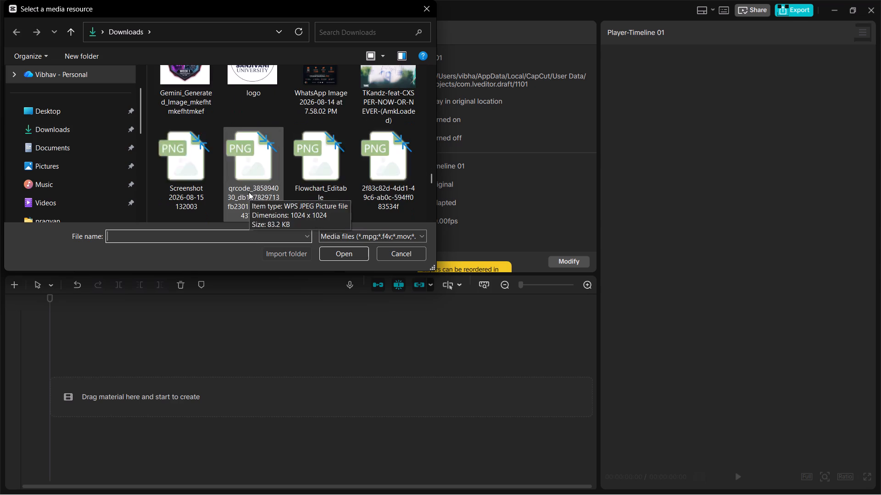
pyautogui.scroll(-7, 247, 191)
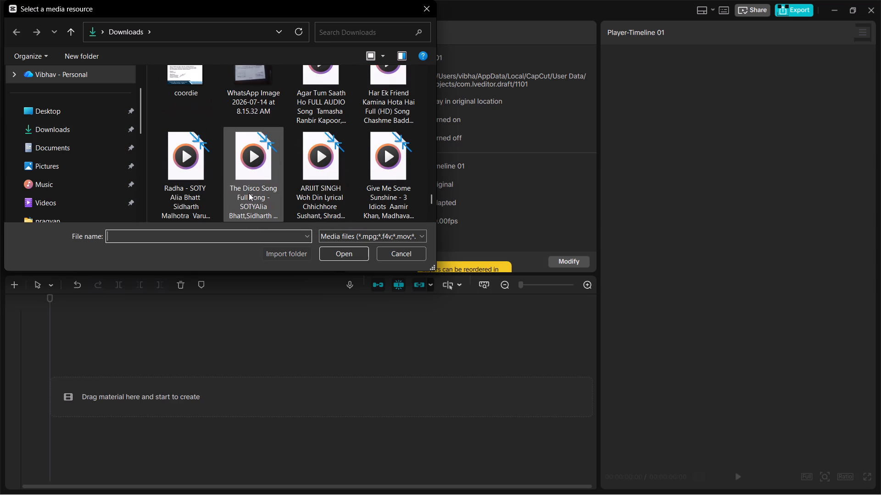
pyautogui.scroll(-7, 250, 194)
pyautogui.scroll(2, 257, 187)
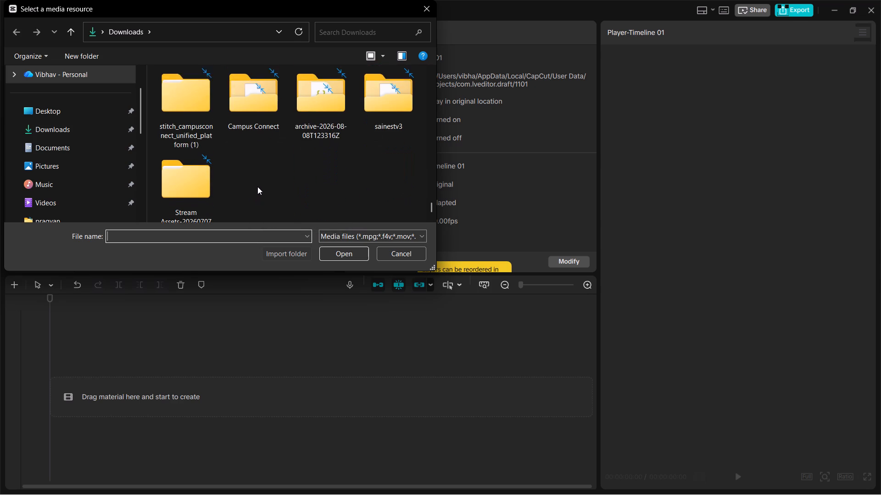
pyautogui.scroll(5, 257, 187)
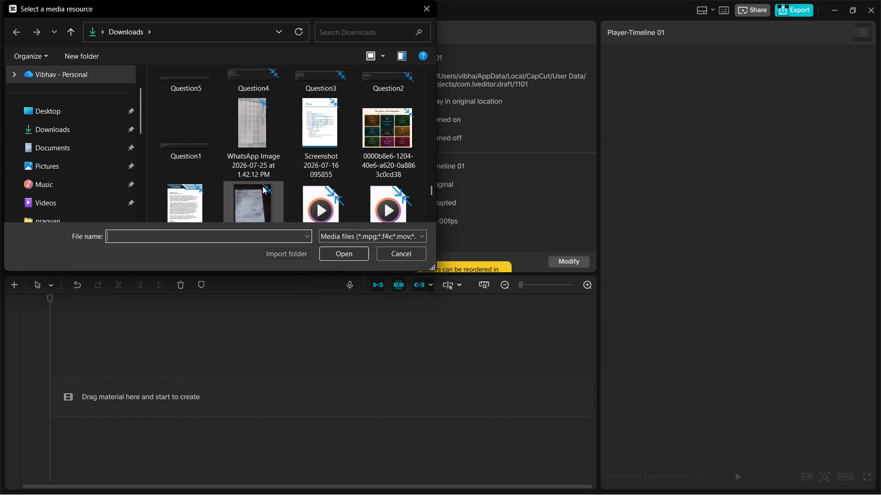
pyautogui.scroll(6, 262, 186)
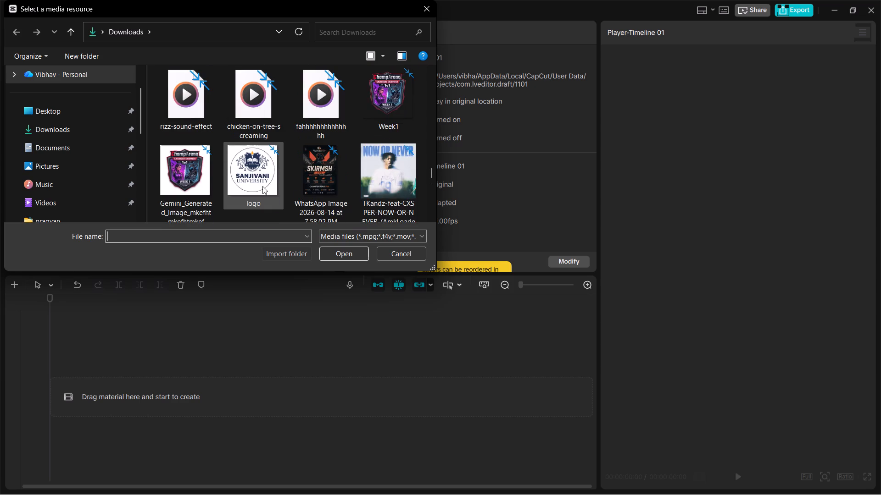
pyautogui.scroll(8, 262, 186)
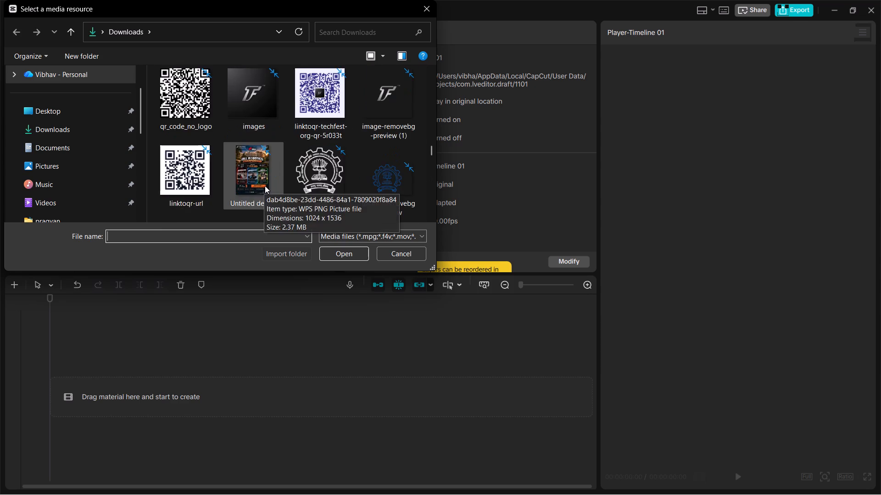
pyautogui.scroll(7, 265, 186)
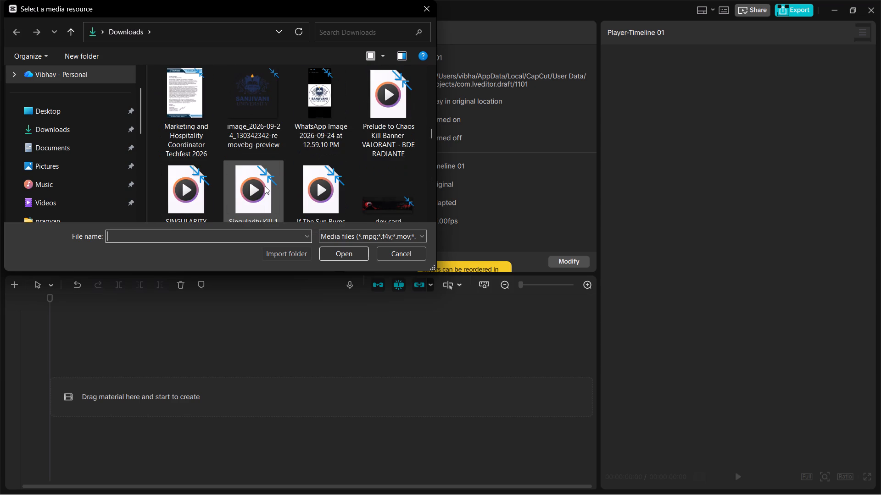
pyautogui.scroll(-2, 267, 183)
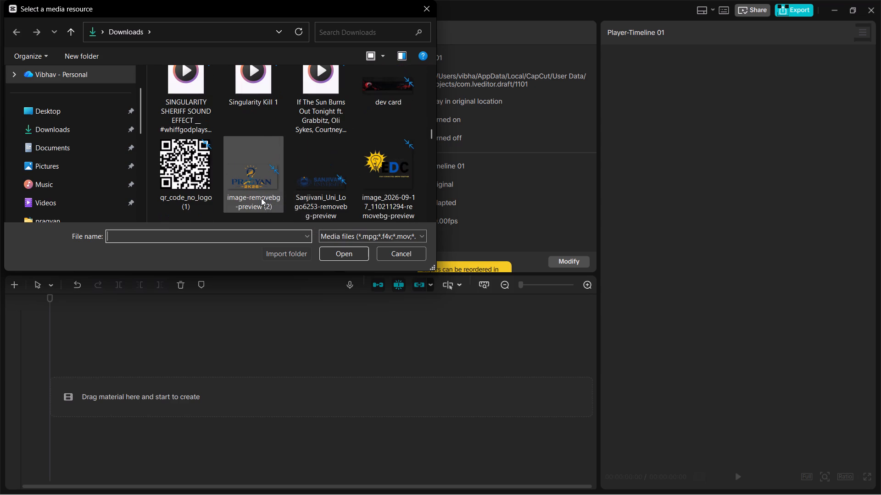
pyautogui.click(308, 96)
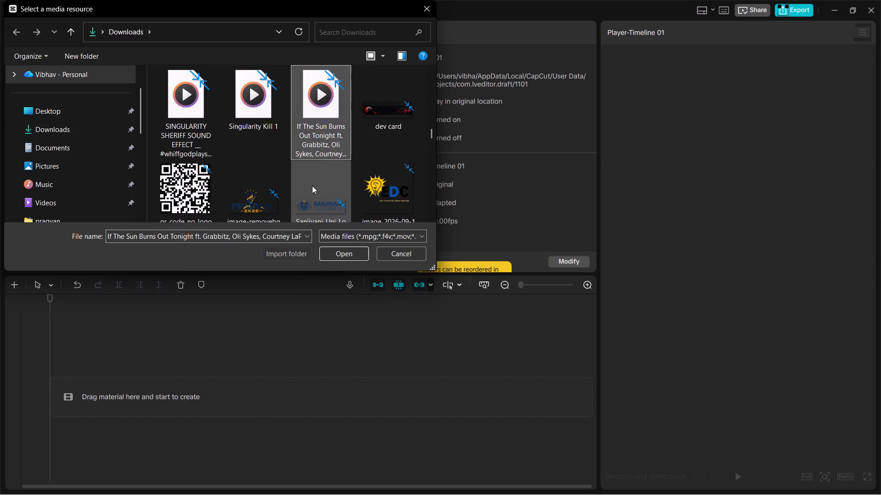
pyautogui.click(336, 248)
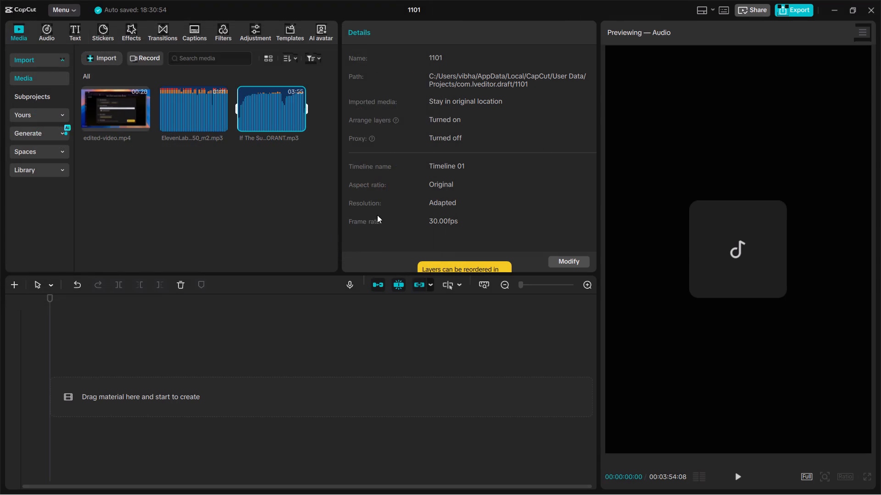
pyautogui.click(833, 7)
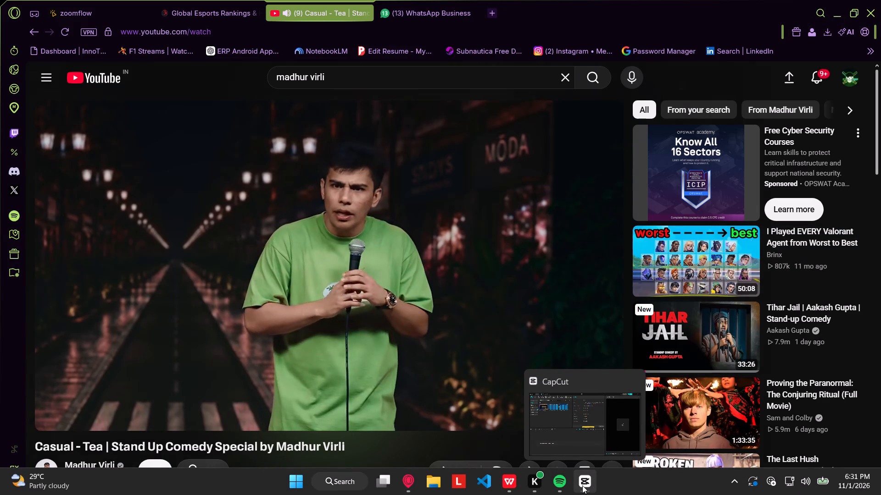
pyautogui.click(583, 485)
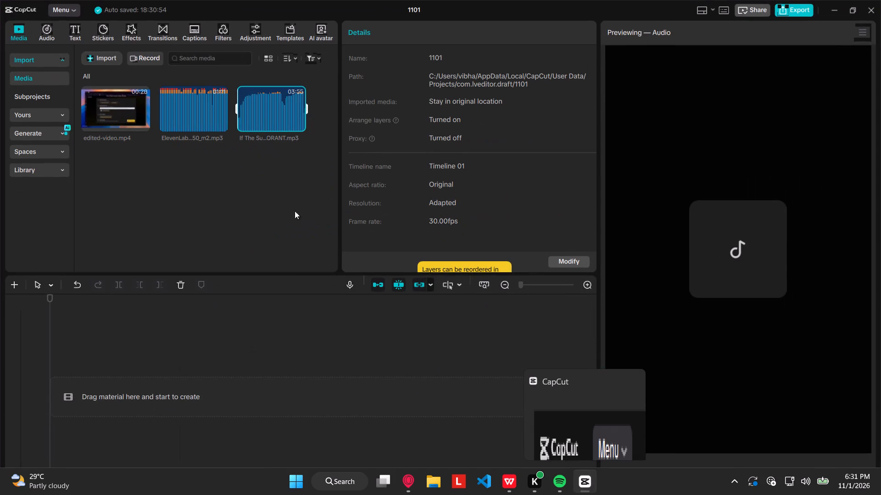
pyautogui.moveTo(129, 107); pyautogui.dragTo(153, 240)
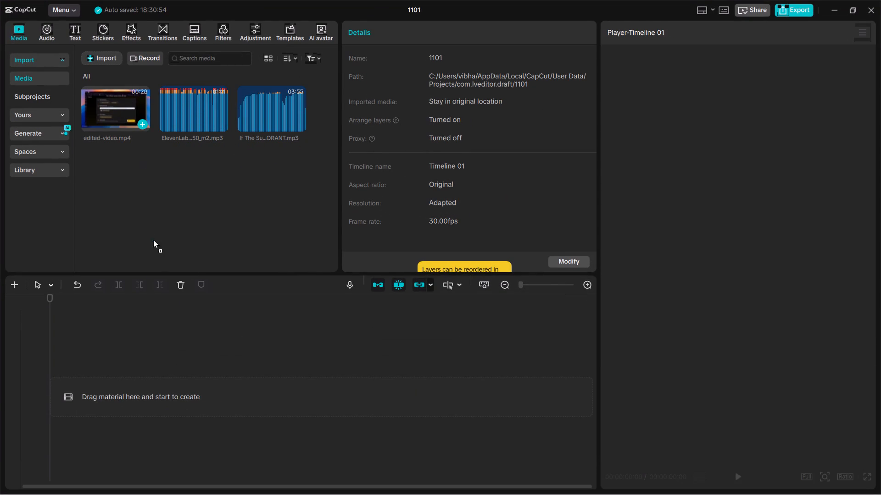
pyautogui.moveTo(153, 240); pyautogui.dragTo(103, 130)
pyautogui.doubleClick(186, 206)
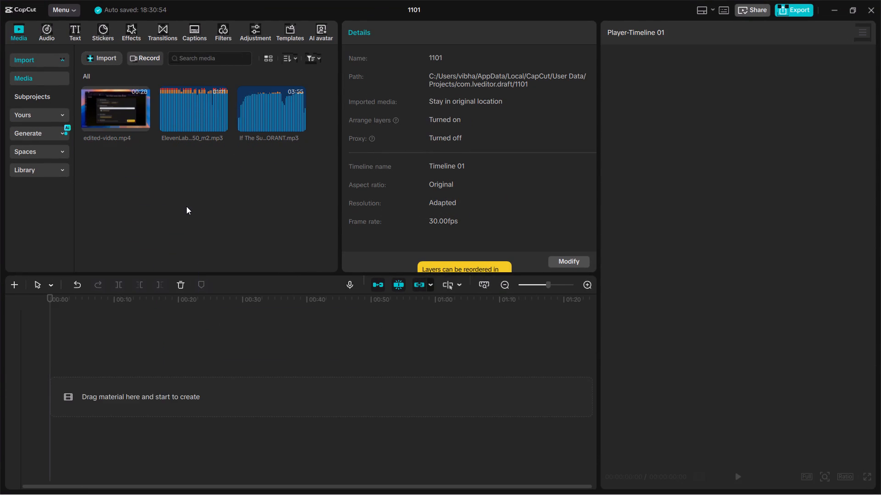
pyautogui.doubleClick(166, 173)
# Import the Free Fire tournament poster, Untitled design (5), from the Downloads folder into the project.
pyautogui.click(100, 55)
pyautogui.click(108, 81)
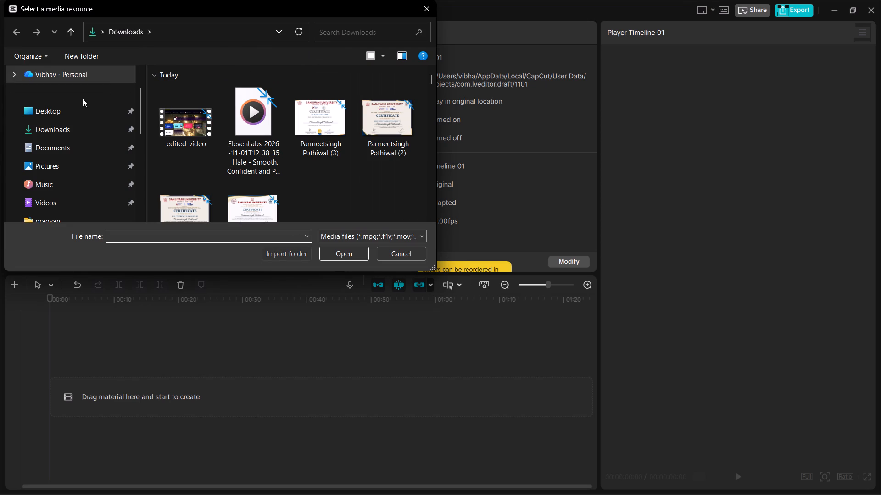
pyautogui.click(69, 115)
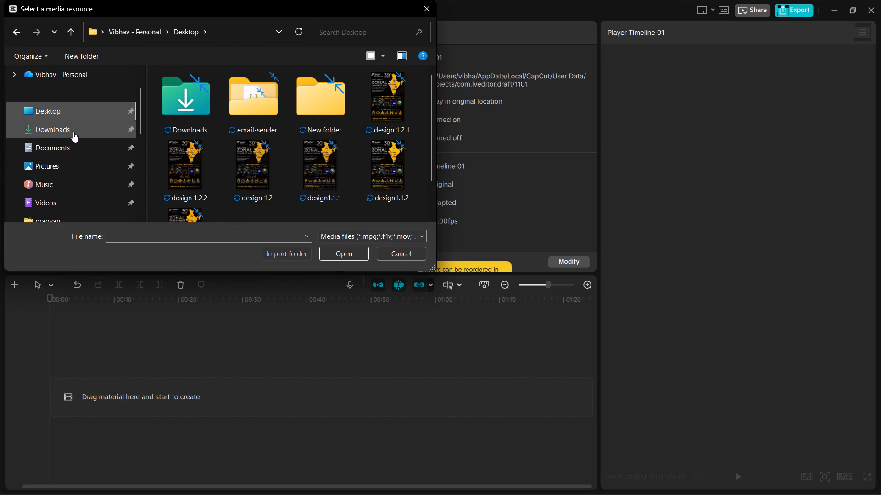
pyautogui.scroll(4, 73, 132)
pyautogui.click(69, 170)
pyautogui.scroll(4, 195, 171)
pyautogui.scroll(-4, 227, 159)
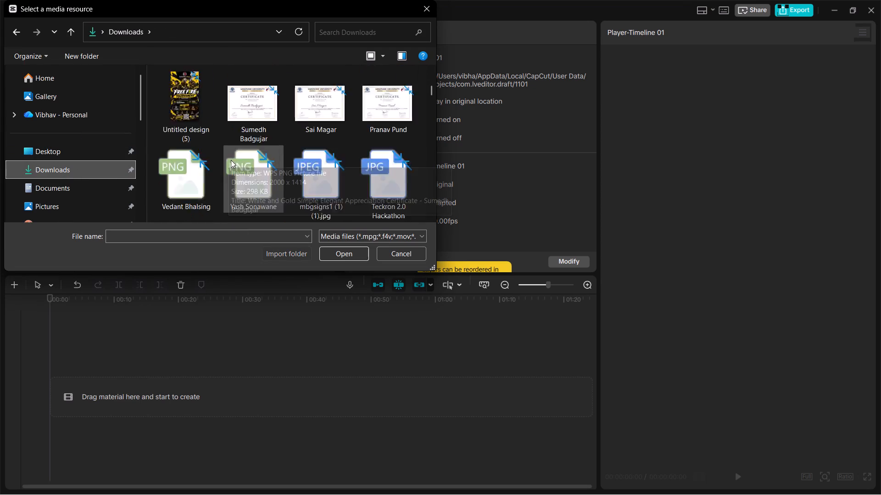
pyautogui.scroll(-1, 231, 160)
pyautogui.scroll(2, 236, 159)
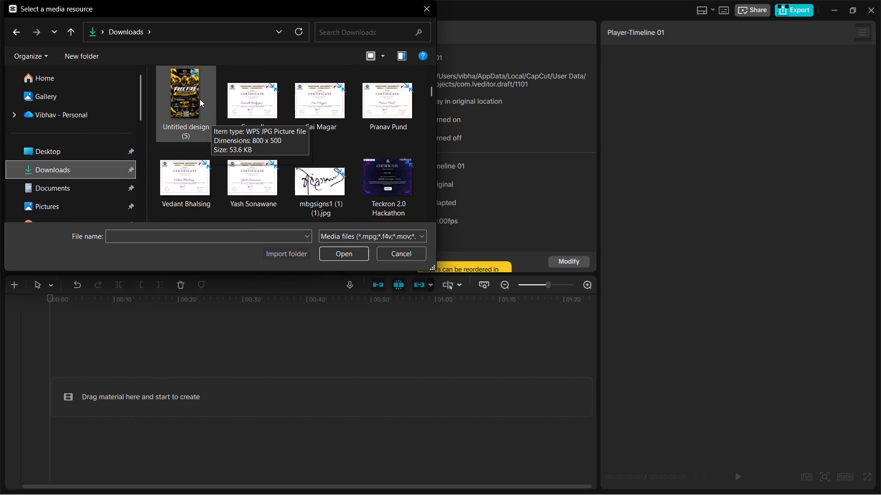
pyautogui.click(200, 99)
pyautogui.click(340, 254)
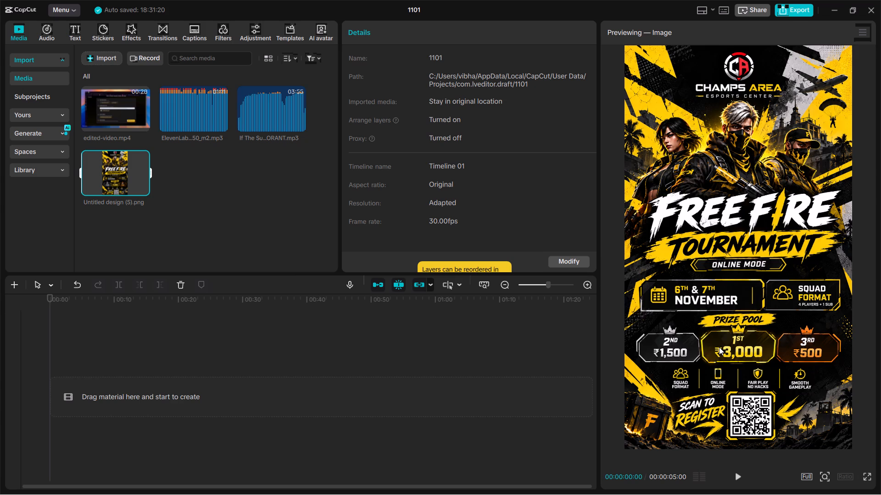
# Place the Free Fire poster image at the start of the main timeline track.
pyautogui.moveTo(125, 165); pyautogui.dragTo(128, 348)
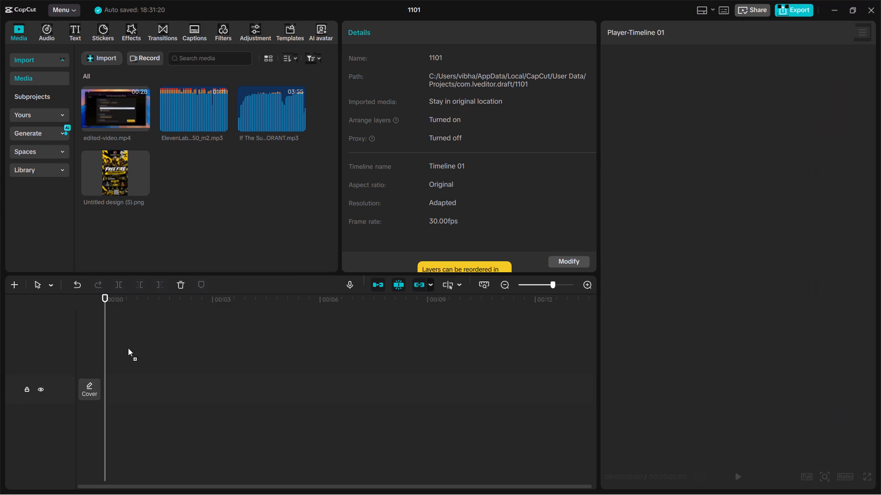
pyautogui.moveTo(128, 348); pyautogui.dragTo(94, 384)
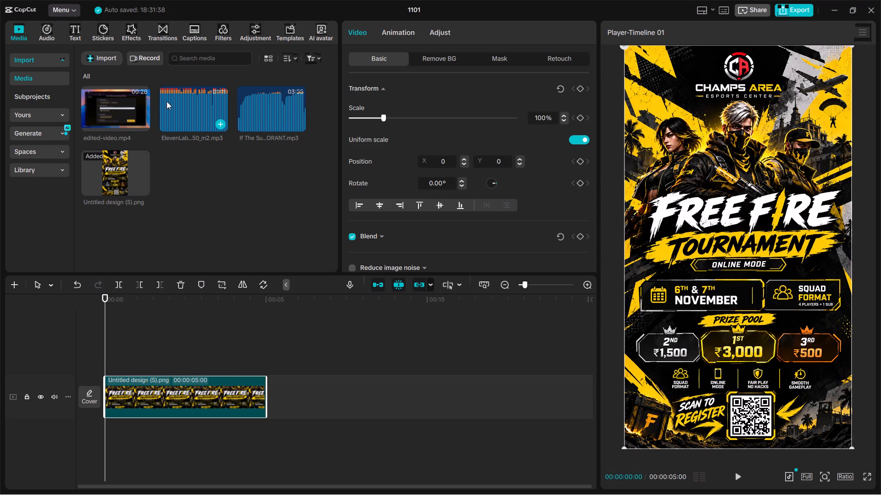
# Add the ElevenLabs voice-over beneath the poster clip from the timeline start and play the timeline.
pyautogui.moveTo(180, 99); pyautogui.dragTo(86, 434)
pyautogui.press('space')
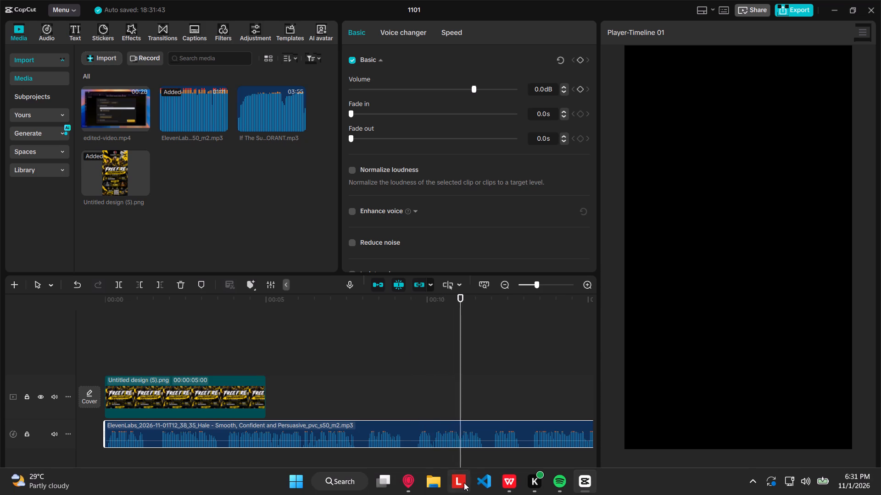
# Switch to the browser and pause the Casual - Tea stand-up video on YouTube.
pyautogui.click(410, 477)
pyautogui.click(380, 246)
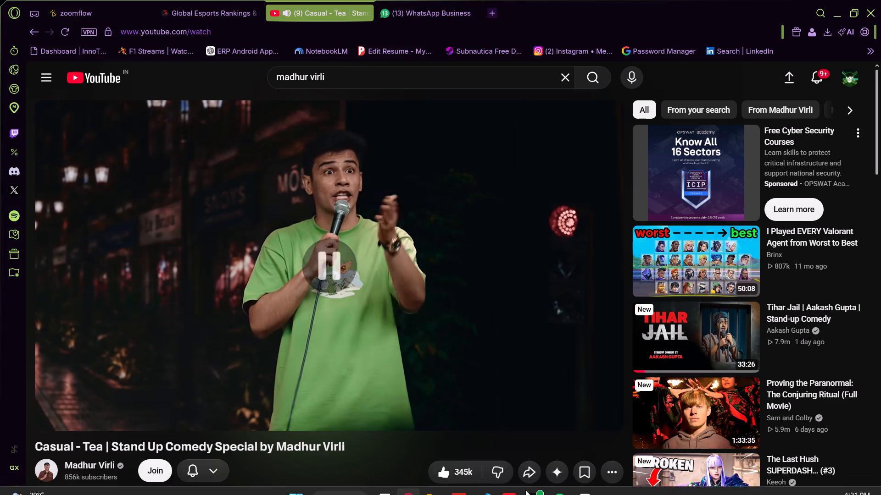
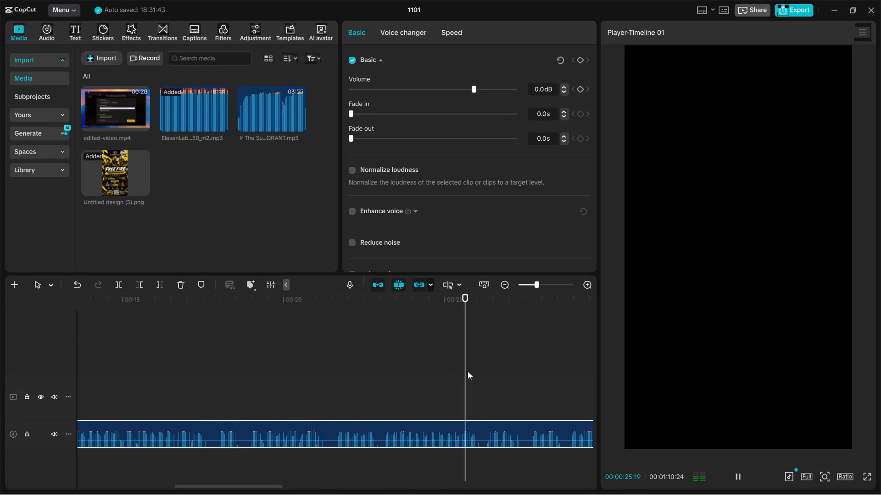
# Place the edited-video.mp4 clip on a new track above the main track, starting at 00:00:33:04.
pyautogui.press('space')
pyautogui.press('space')
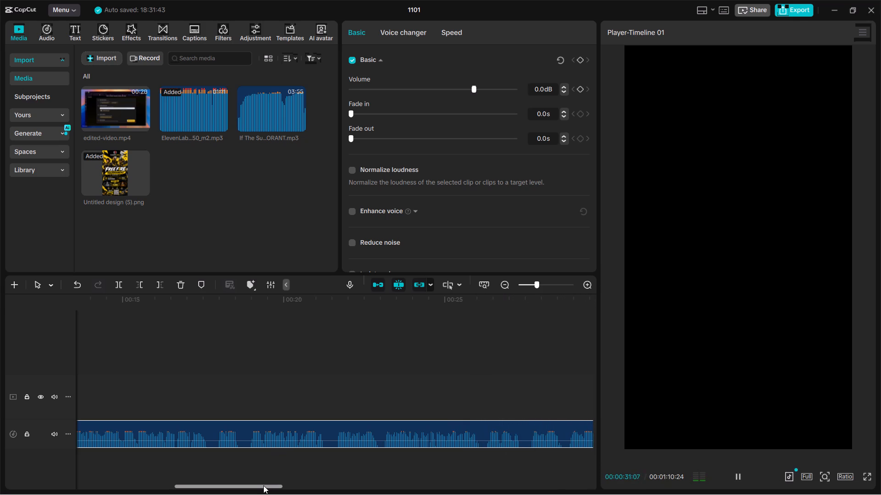
pyautogui.moveTo(263, 485); pyautogui.dragTo(326, 483)
pyautogui.press('space')
pyautogui.moveTo(416, 301); pyautogui.dragTo(406, 301)
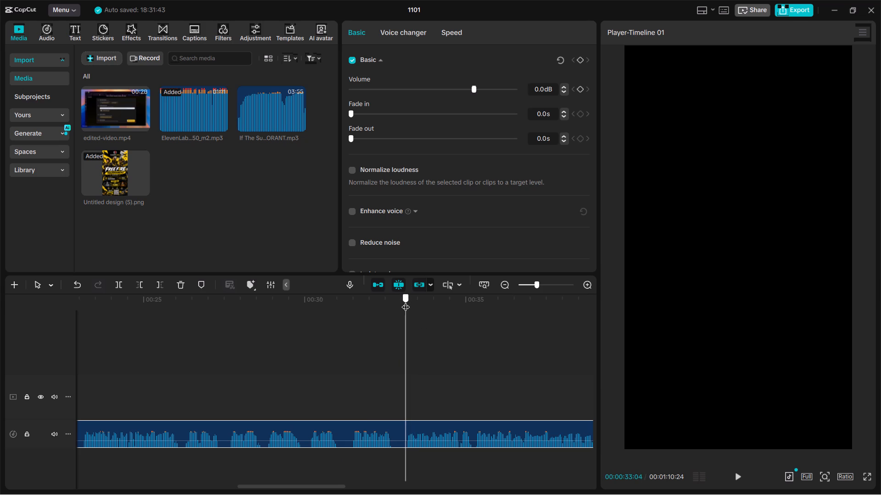
pyautogui.moveTo(406, 301); pyautogui.dragTo(406, 302)
pyautogui.moveTo(127, 112); pyautogui.dragTo(408, 399)
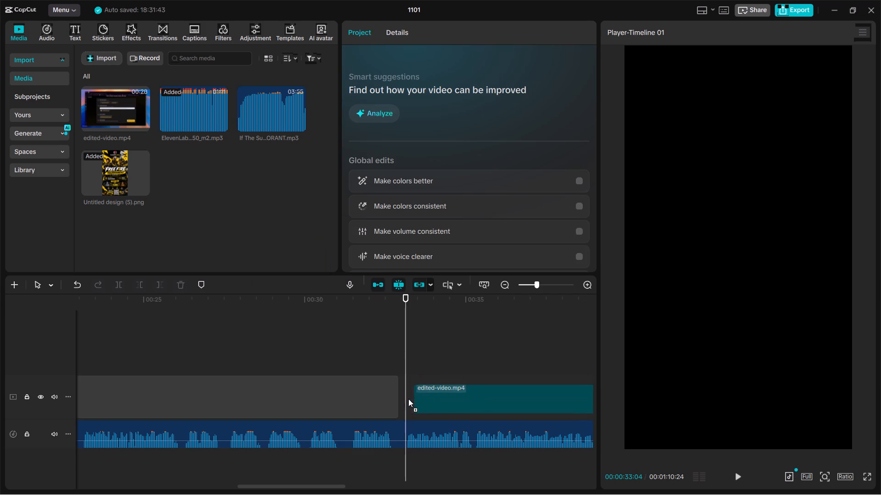
pyautogui.moveTo(408, 399); pyautogui.dragTo(405, 361)
# Play through the start of the edited-video clip and split it at 00:00:37:05, where the browser start page shows.
pyautogui.press('space')
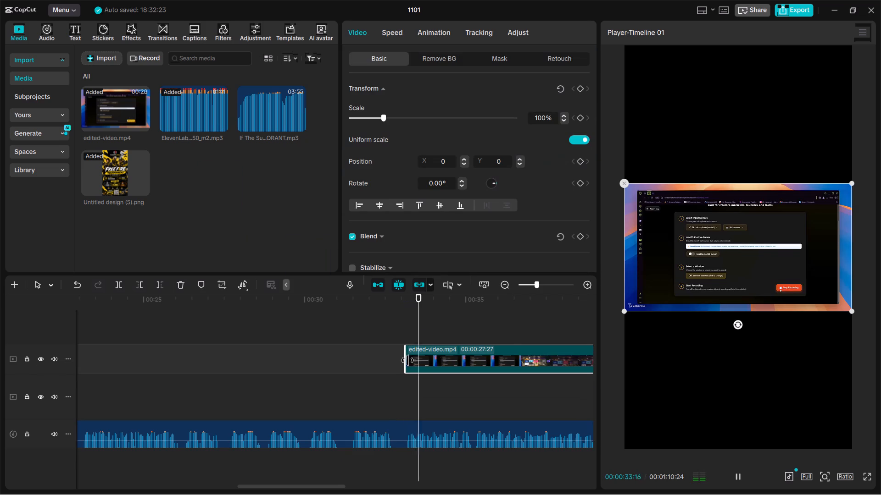
pyautogui.press('space')
pyautogui.press('space')
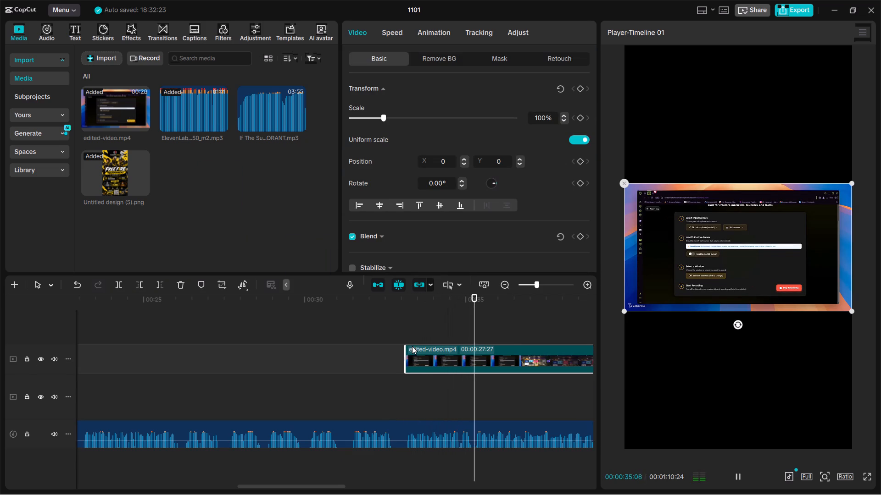
pyautogui.press('space')
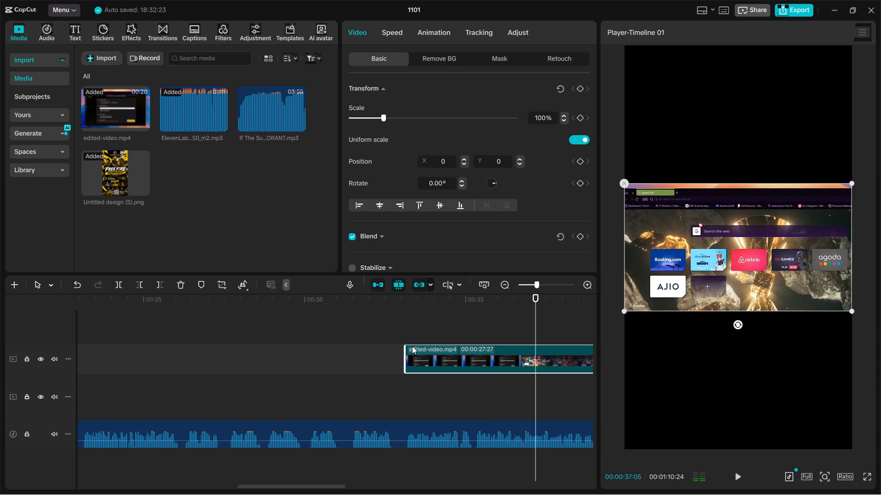
pyautogui.press('space')
pyautogui.press('space')
pyautogui.click(547, 299)
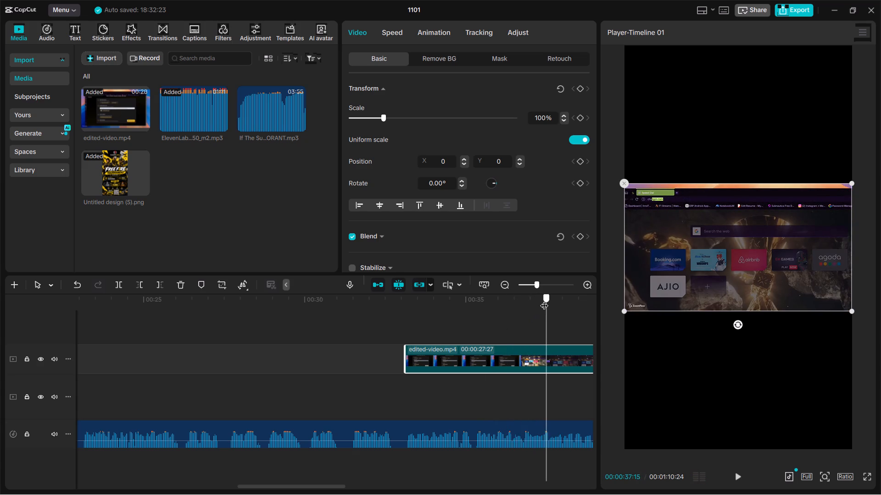
pyautogui.click(514, 343)
pyautogui.moveTo(525, 297); pyautogui.dragTo(536, 299)
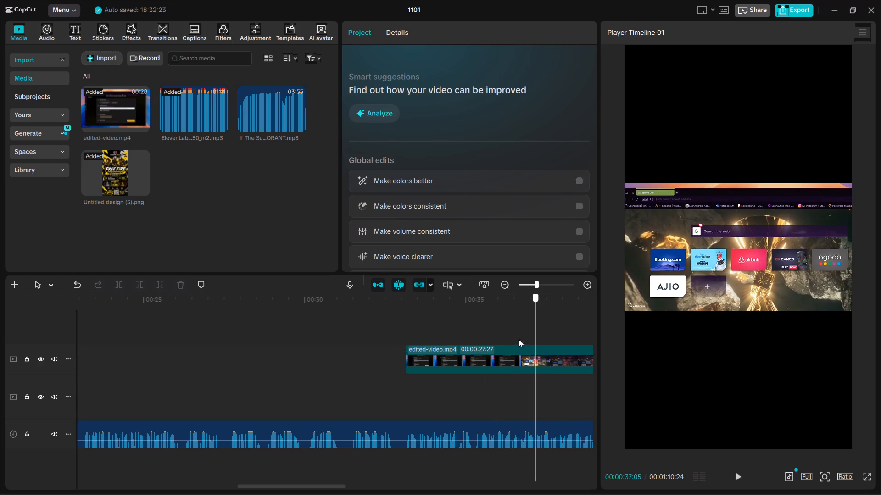
pyautogui.click(508, 354)
pyautogui.click(120, 283)
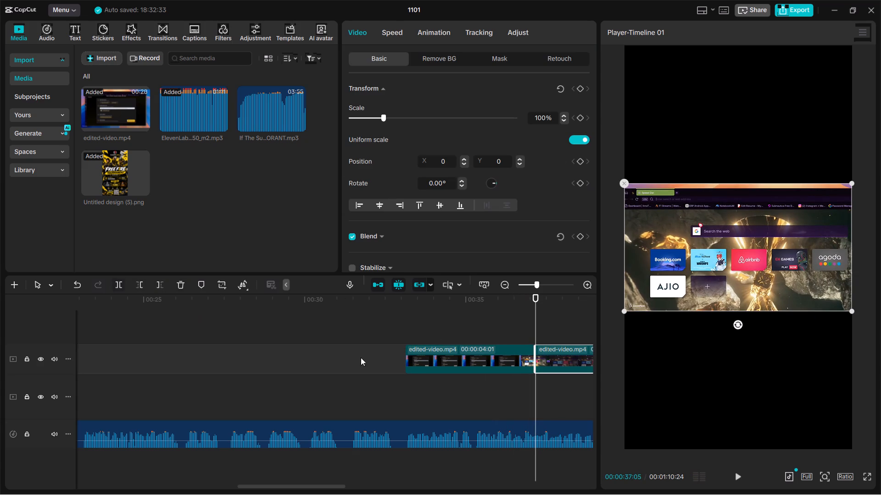
# Move the longer edited-video part back to start at 00:00:33:04 and delete the short opening part.
pyautogui.click(420, 351)
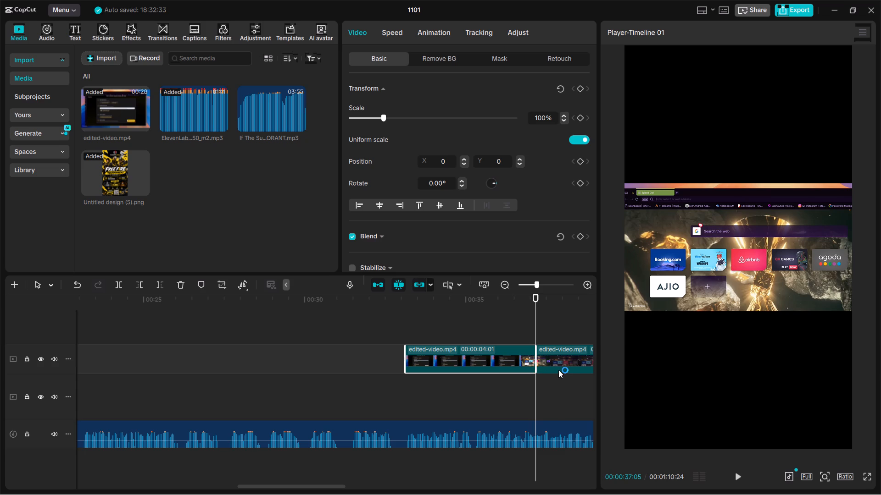
pyautogui.moveTo(570, 356); pyautogui.dragTo(433, 330)
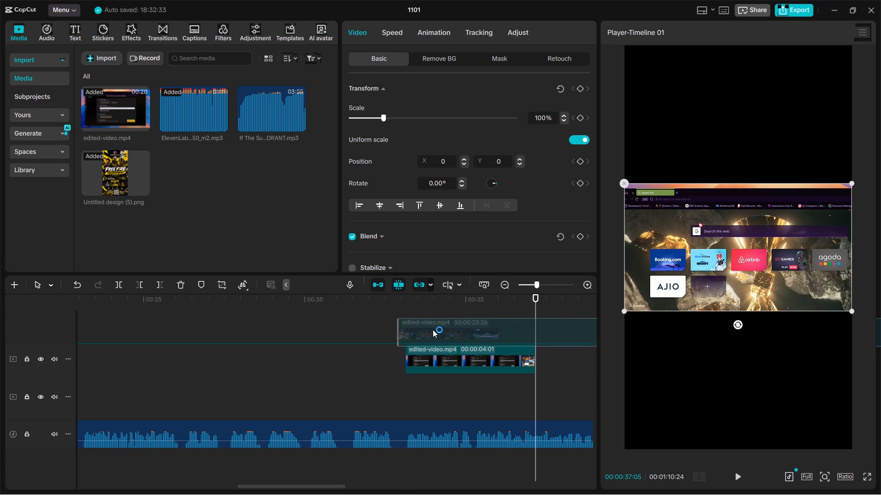
pyautogui.moveTo(433, 330); pyautogui.dragTo(443, 330)
pyautogui.moveTo(441, 353); pyautogui.dragTo(441, 358)
pyautogui.click(442, 386)
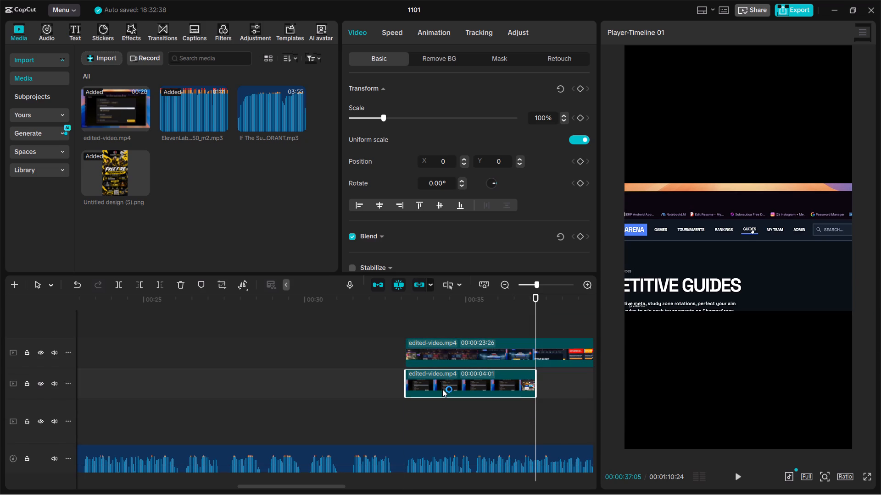
pyautogui.press('Delete')
# Play the edited-video clip from its start, split it at 00:00:55:17 and delete the part after the cut.
pyautogui.click(389, 309)
pyautogui.press('space')
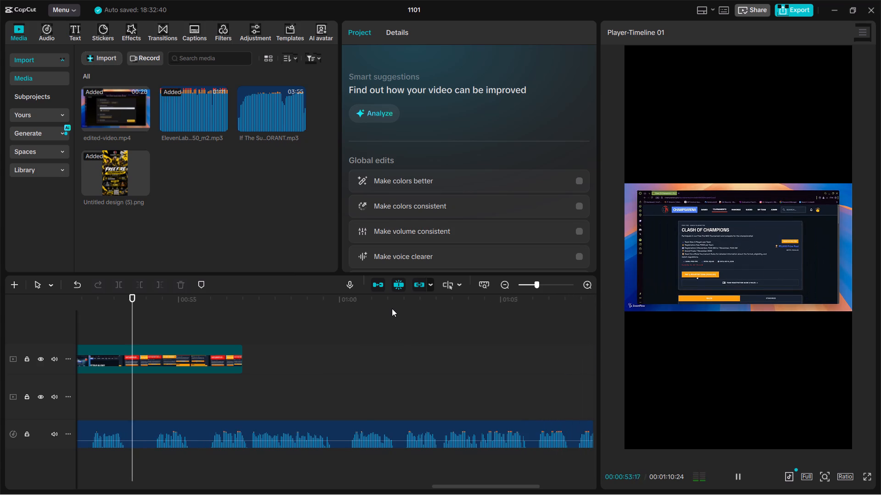
pyautogui.press('space')
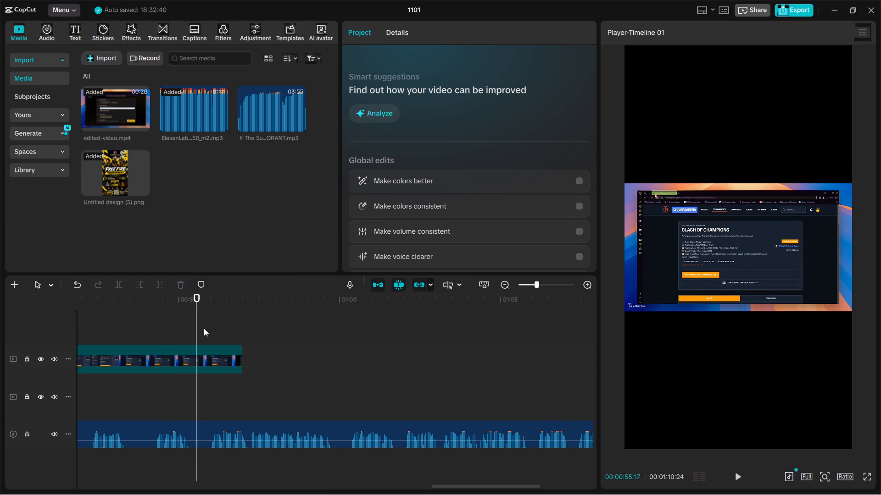
pyautogui.click(170, 356)
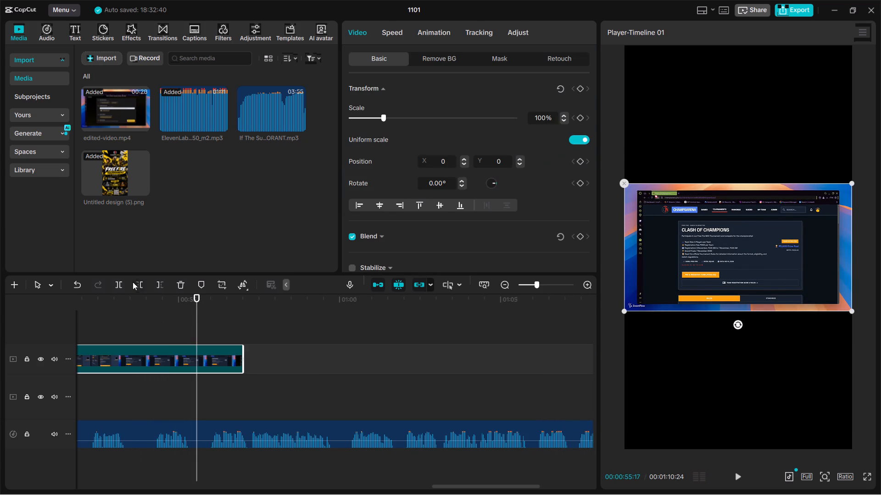
pyautogui.click(122, 283)
pyautogui.press('Delete')
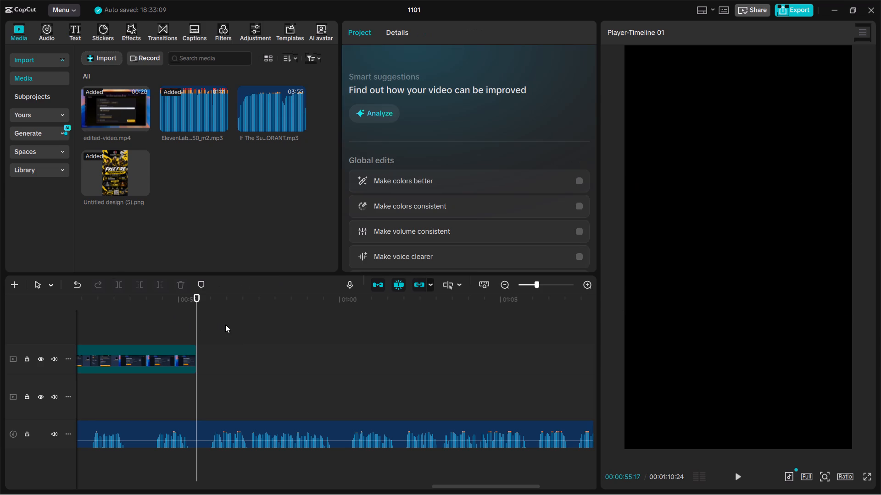
# Listen to the end of the voice-over, split it at 00:00:59:21 and delete the remaining part.
pyautogui.press('space')
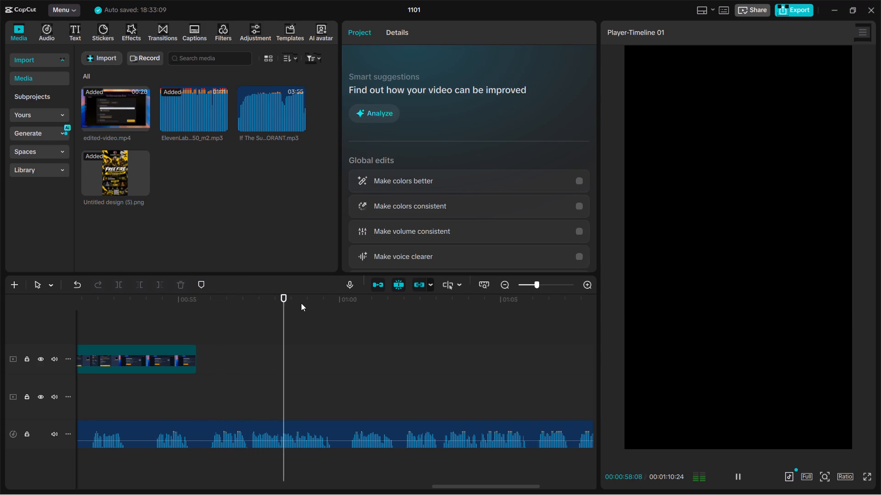
pyautogui.press('space')
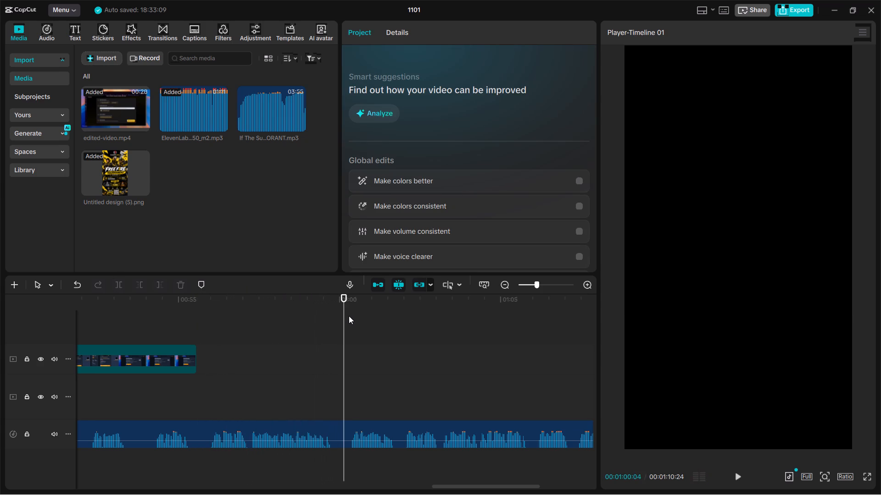
pyautogui.press('space')
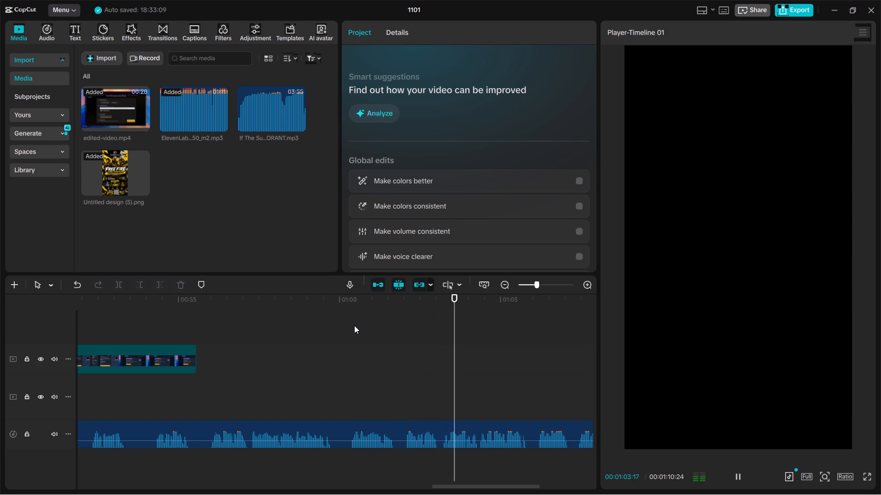
pyautogui.press('space')
pyautogui.click(288, 304)
pyautogui.press('space')
pyautogui.press('space')
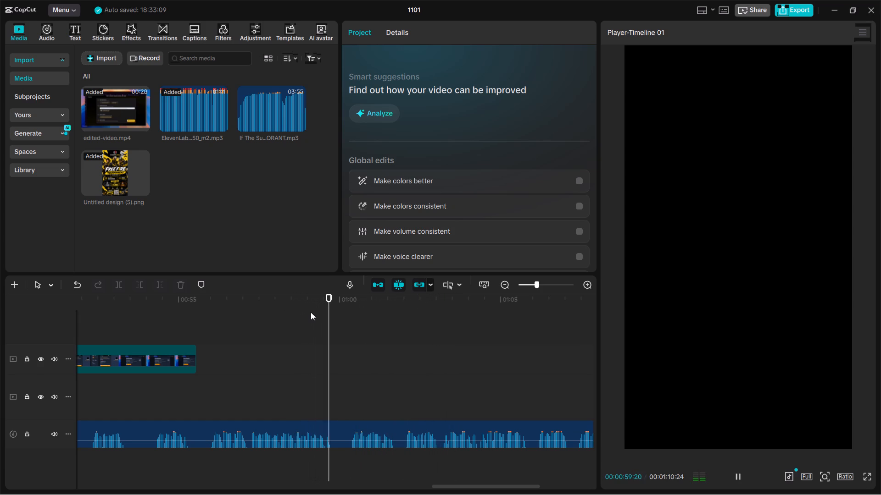
pyautogui.click(328, 423)
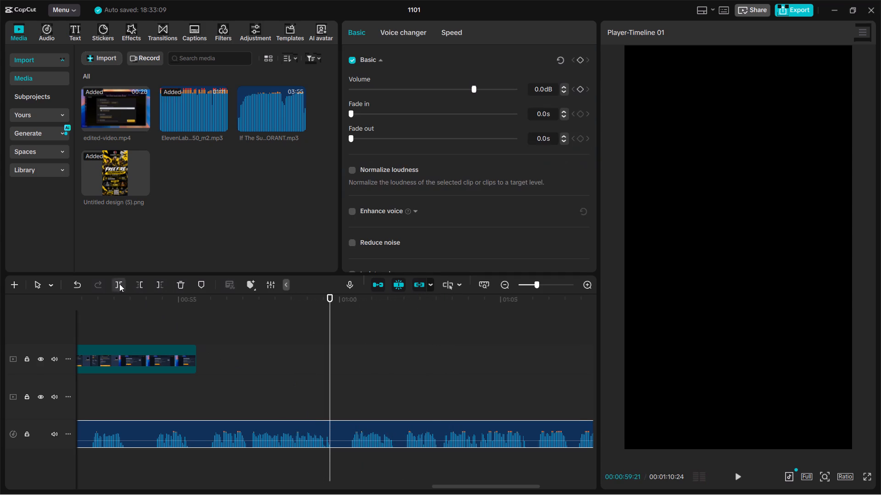
pyautogui.click(119, 283)
pyautogui.press('Delete')
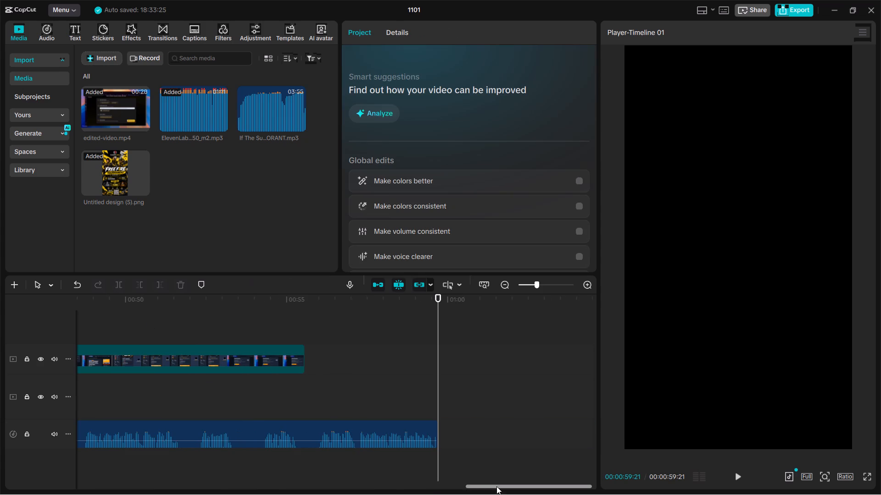
# Return to the timeline start, play the opening seconds and select the Free Fire poster clip.
pyautogui.moveTo(496, 486); pyautogui.dragTo(0, 462)
pyautogui.click(113, 324)
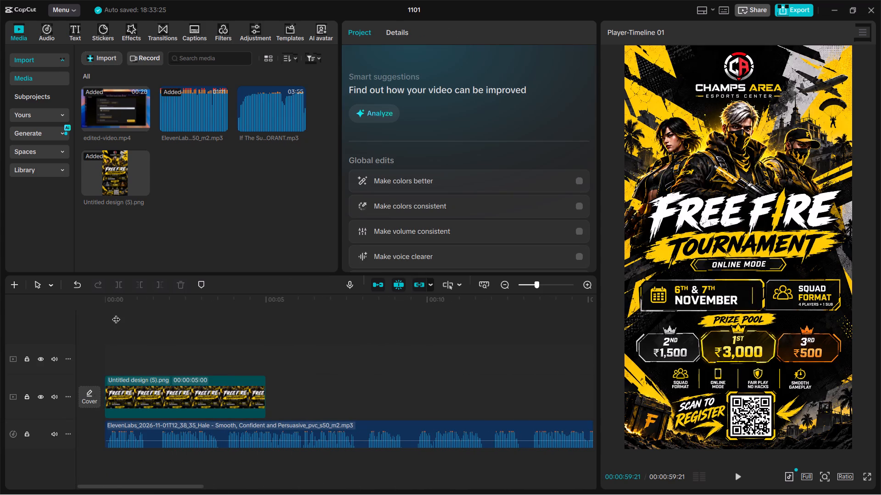
pyautogui.press('space')
pyautogui.press('space')
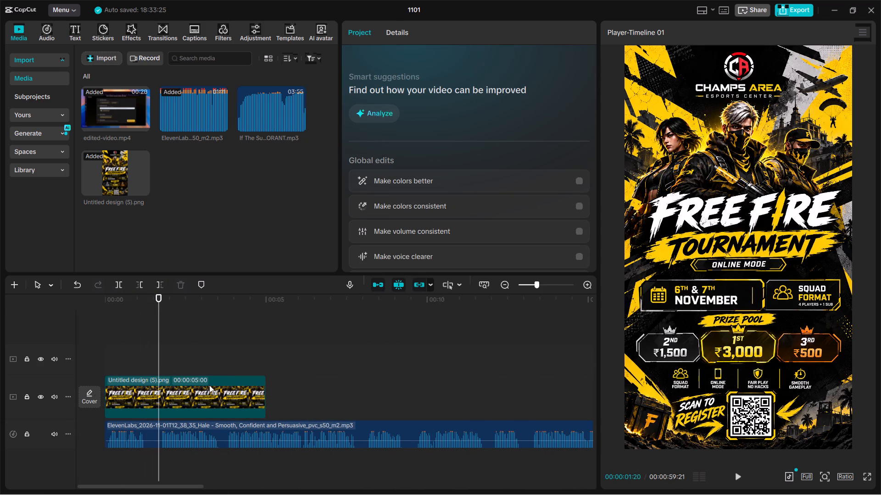
pyautogui.click(209, 385)
# Switch to Spotify, skip the current track and start another song from the Liked Songs playlist.
pyautogui.click(409, 484)
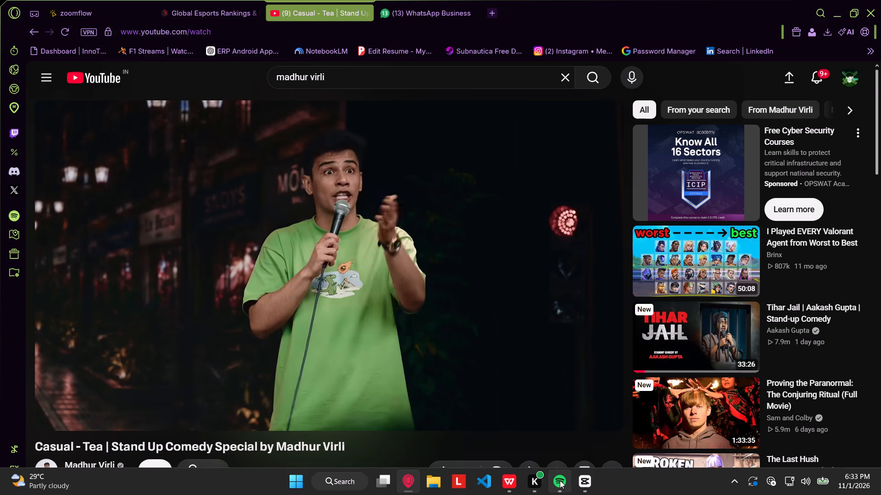
pyautogui.click(558, 480)
pyautogui.click(440, 419)
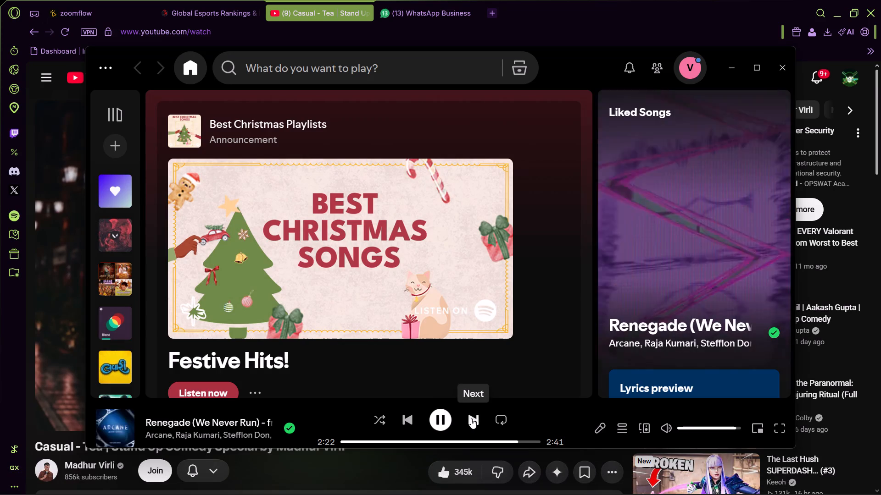
pyautogui.click(471, 418)
pyautogui.scroll(-2, 423, 331)
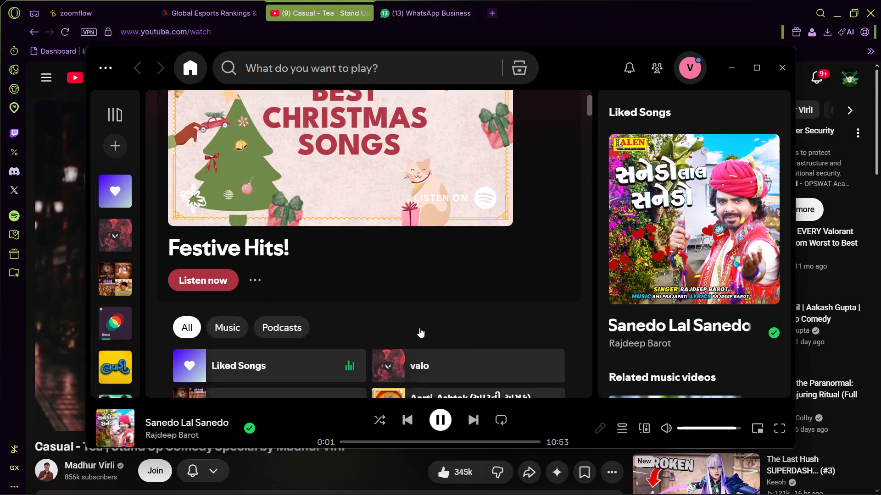
pyautogui.scroll(-1, 274, 330)
pyautogui.click(267, 195)
pyautogui.scroll(-2, 257, 249)
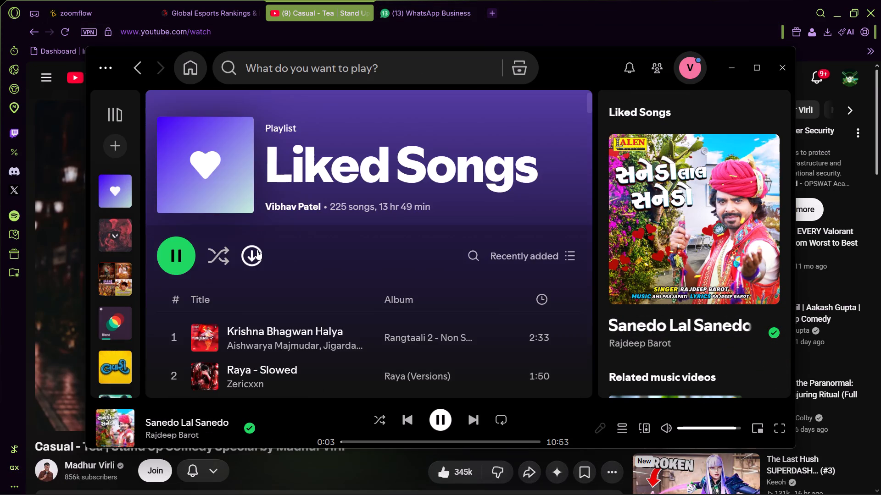
pyautogui.scroll(-2, 257, 264)
pyautogui.scroll(-1, 176, 381)
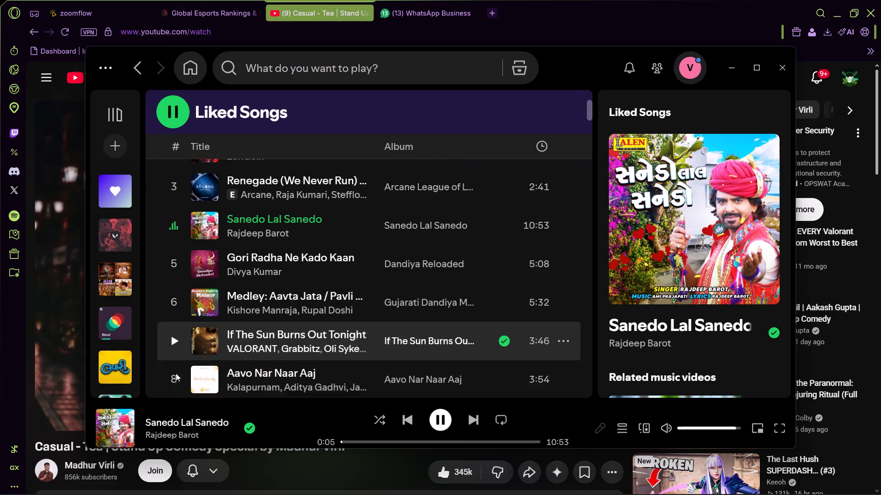
pyautogui.click(171, 319)
# Switch to the browser and search Google in a new tab for "free fire clips for yt shorts".
pyautogui.moveTo(543, 16); pyautogui.dragTo(539, 17)
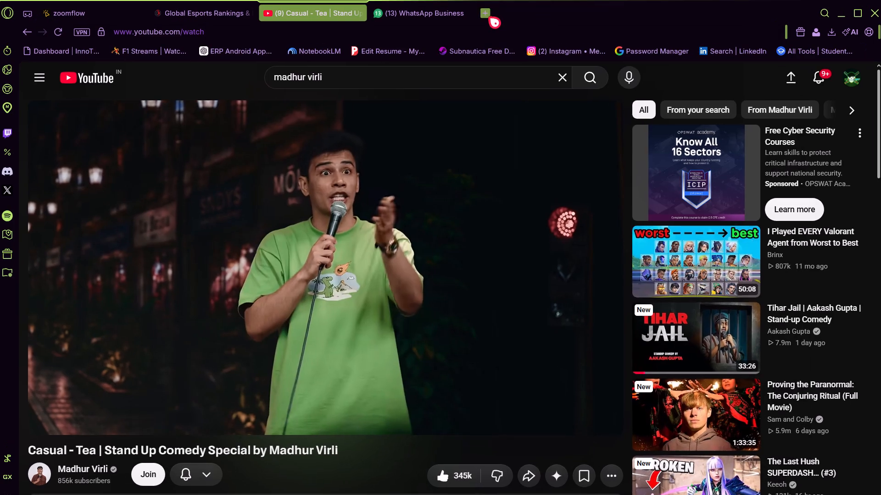
pyautogui.click(488, 16)
pyautogui.click(863, 18)
pyautogui.write('freefire cv')
pyautogui.press('BackSpace')
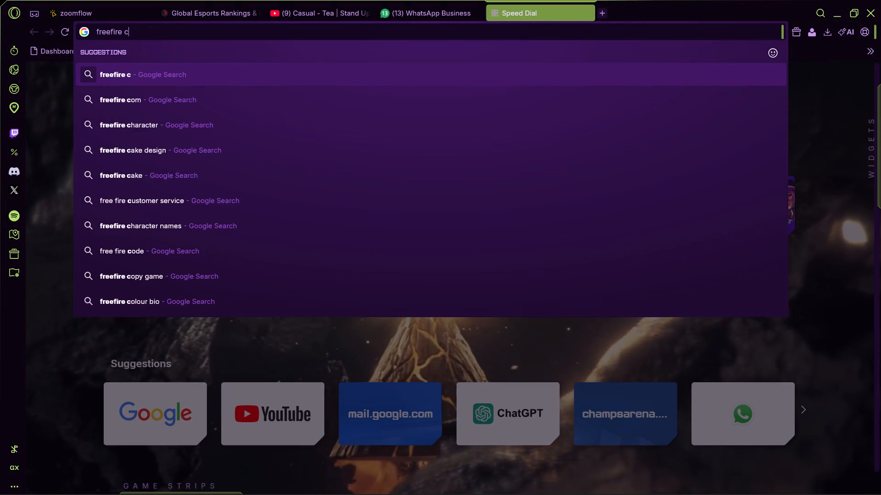
pyautogui.write('lips fgor yt short')
pyautogui.press('Return')
pyautogui.click(289, 164)
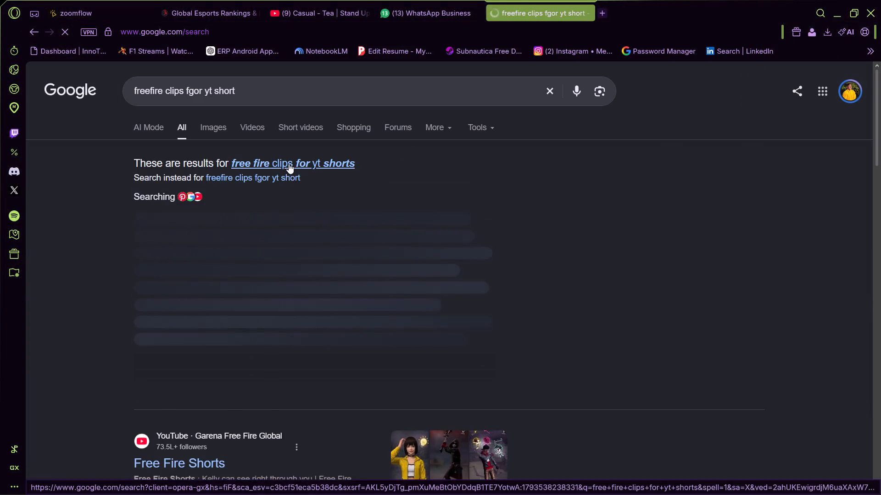
# Show only video results and open the Garena Free Fire short by PK GAMERS.
pyautogui.click(239, 128)
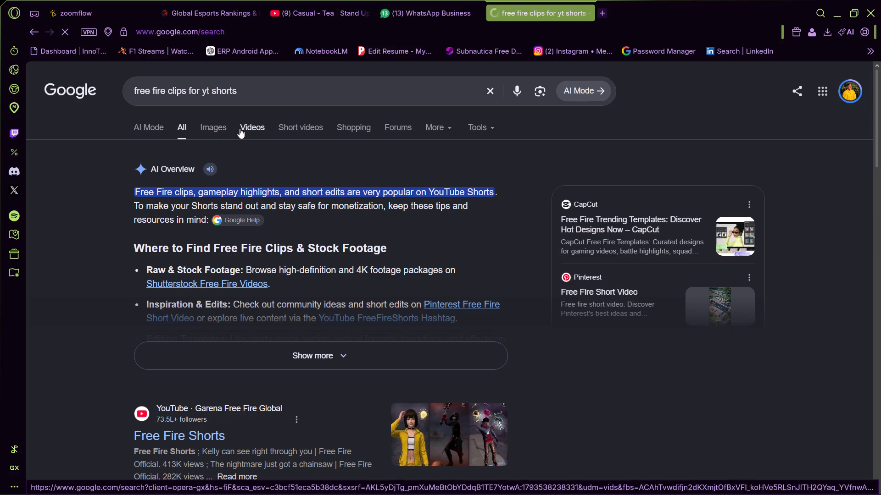
pyautogui.click(246, 129)
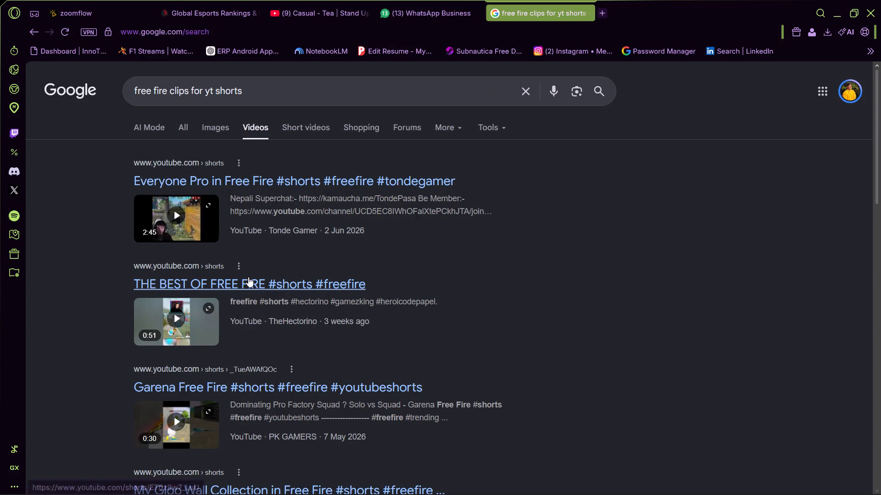
pyautogui.scroll(-1, 259, 285)
pyautogui.click(279, 296)
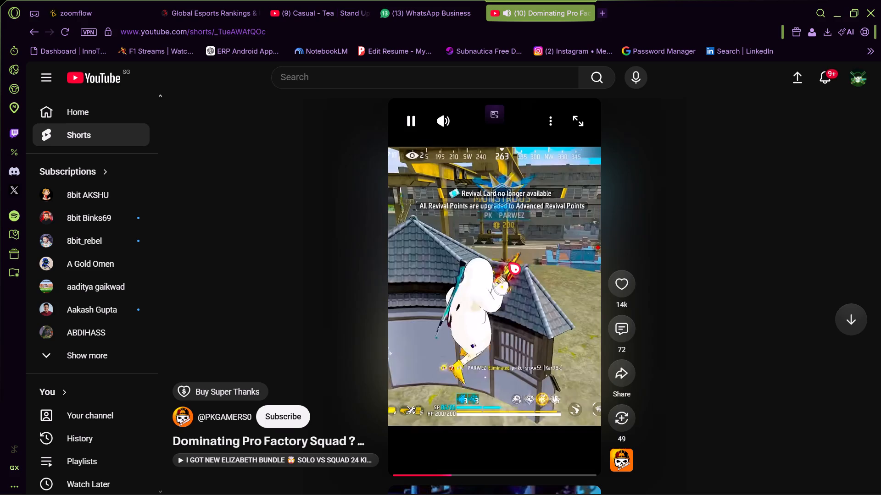
# Copy the Garena Free Fire short's video URL, search Google for "y2mate" and open the Y2mate YouTube downloader site.
pyautogui.rightClick(508, 262)
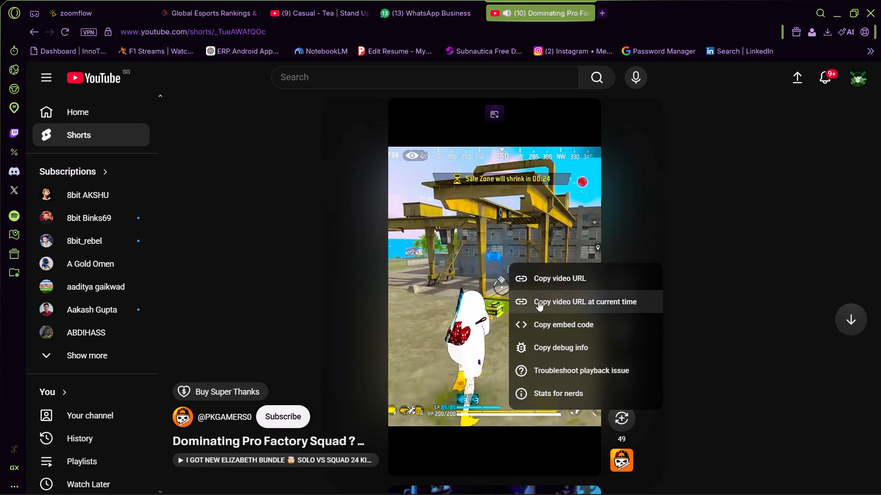
pyautogui.click(538, 283)
pyautogui.click(458, 46)
pyautogui.click(458, 34)
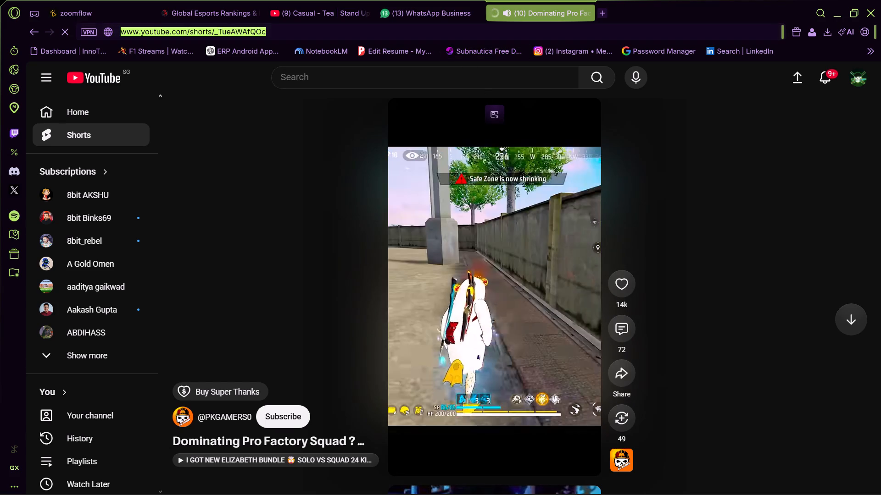
pyautogui.write('y2')
pyautogui.write('mate')
pyautogui.press('Return')
pyautogui.click(224, 210)
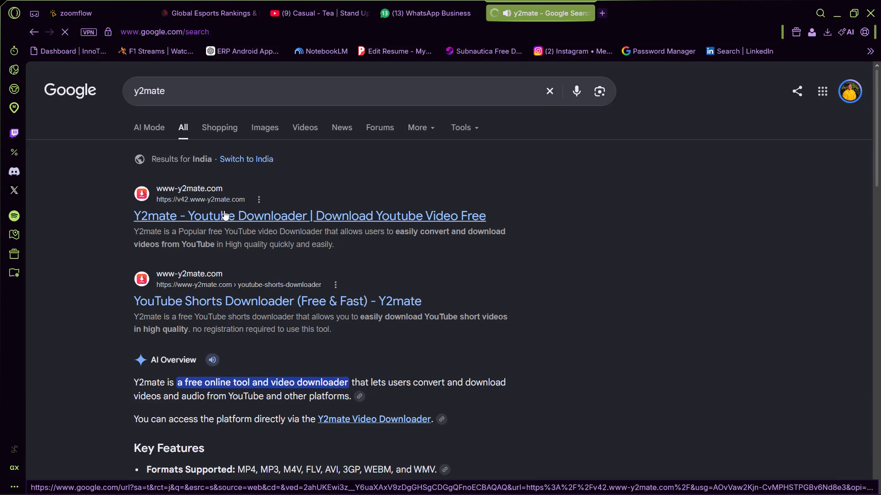
# Load the copied short's link in Y2mate, request the 1080p MP4 video download and close the pop-up tab.
pyautogui.click(327, 192)
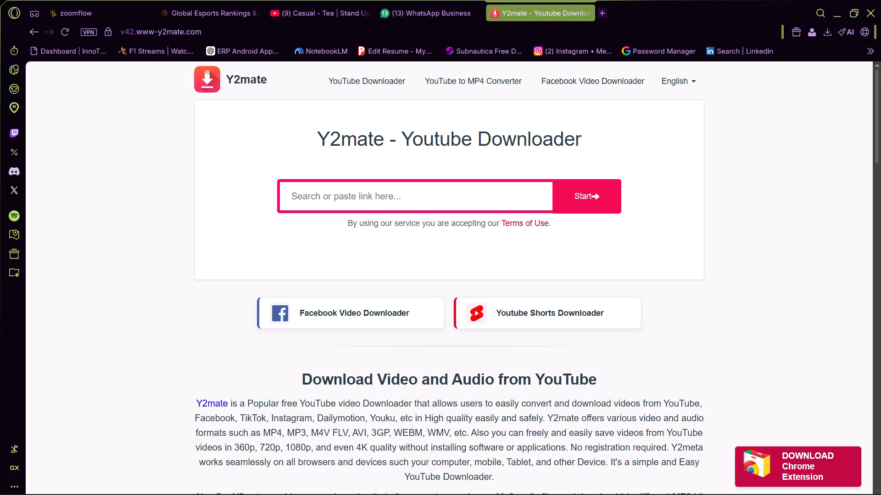
pyautogui.hotkey('ctrl', 'v')
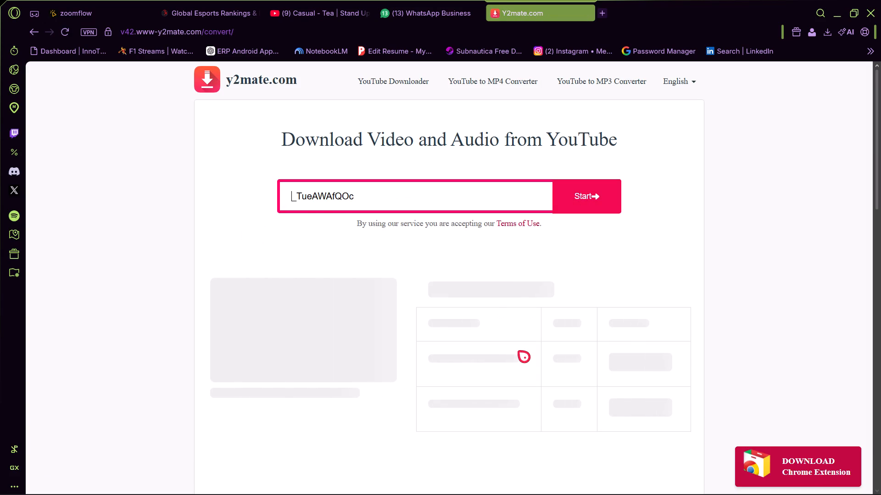
pyautogui.click(518, 306)
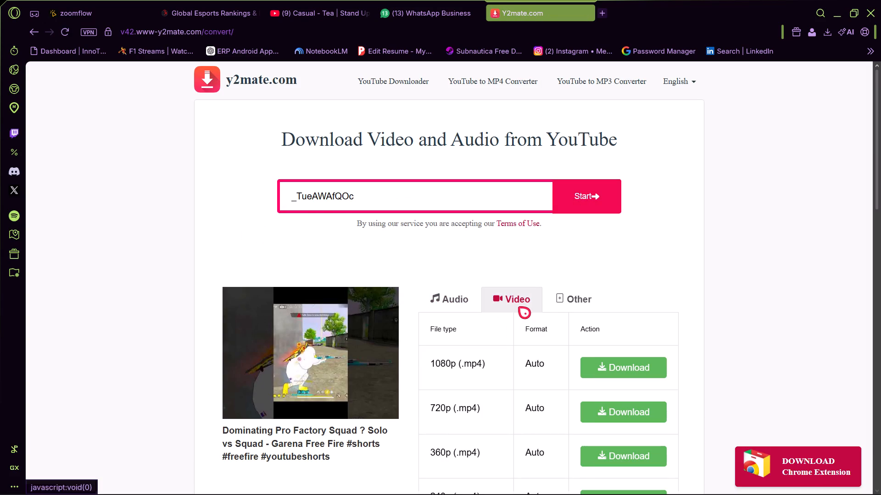
pyautogui.click(629, 376)
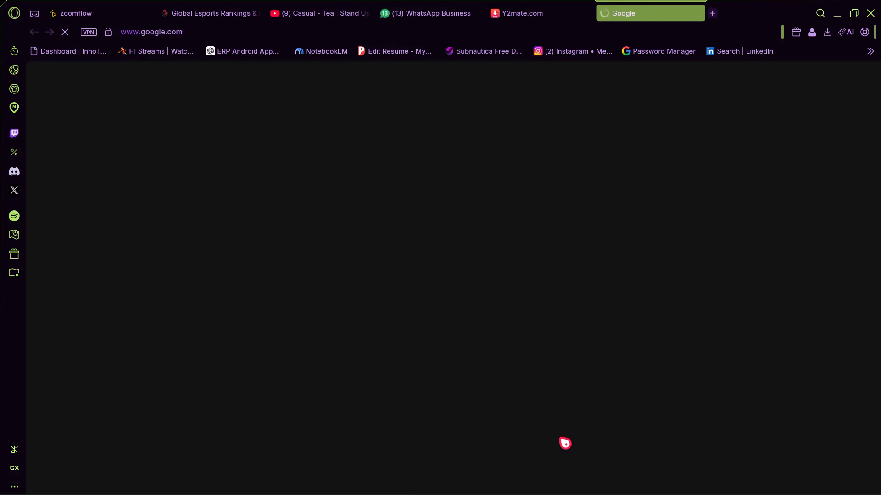
pyautogui.click(563, 0)
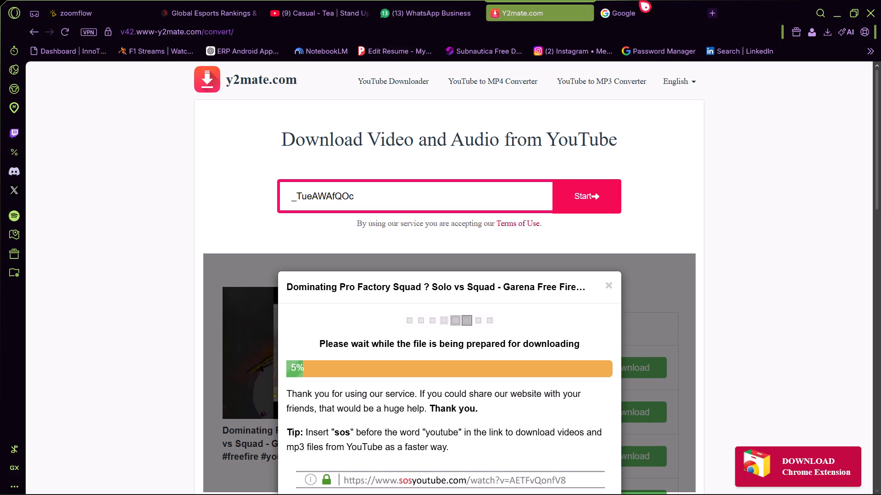
pyautogui.click(696, 15)
pyautogui.click(696, 11)
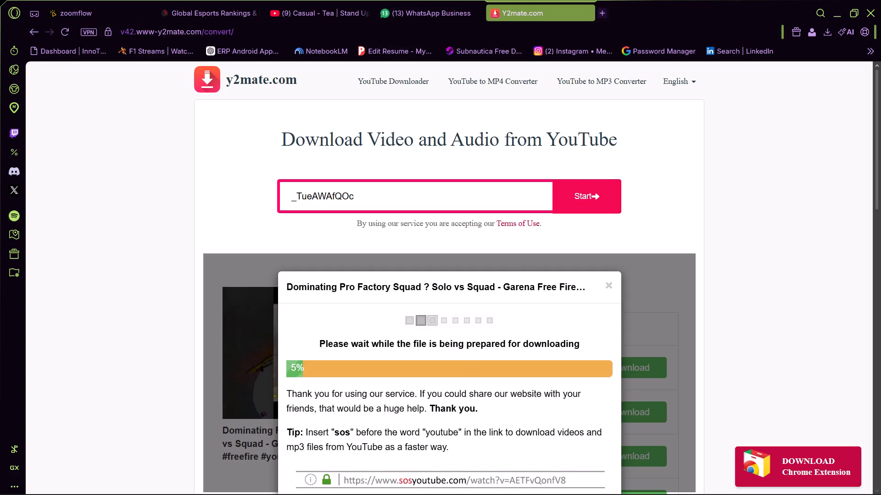
# Switch to CapCut and duplicate the edited-video.mp4 clip at about 33 seconds on the timeline.
pyautogui.click(579, 478)
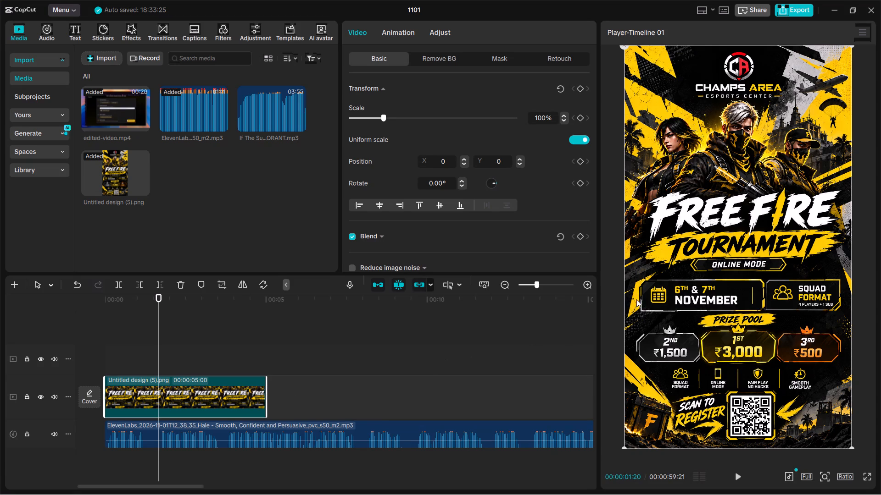
pyautogui.moveTo(198, 485); pyautogui.dragTo(401, 479)
pyautogui.click(335, 297)
pyautogui.press('space')
pyautogui.press('space')
pyautogui.click(689, 232)
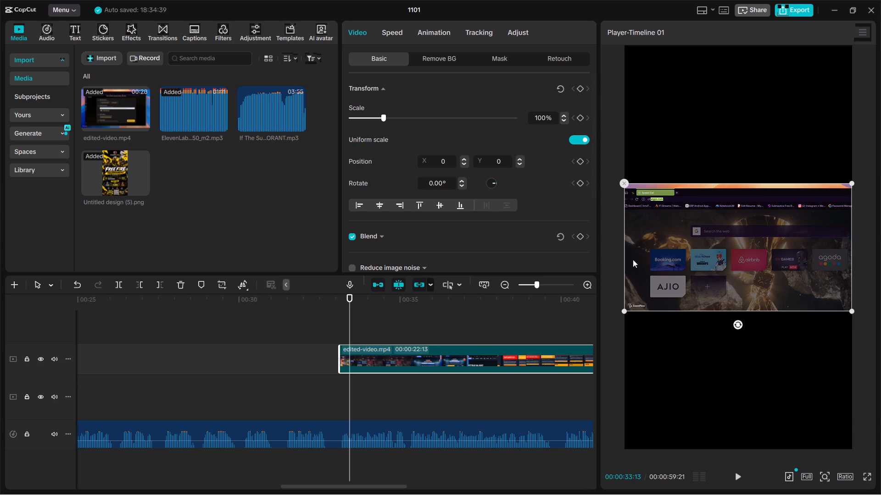
pyautogui.hotkey('ctrl', 'c')
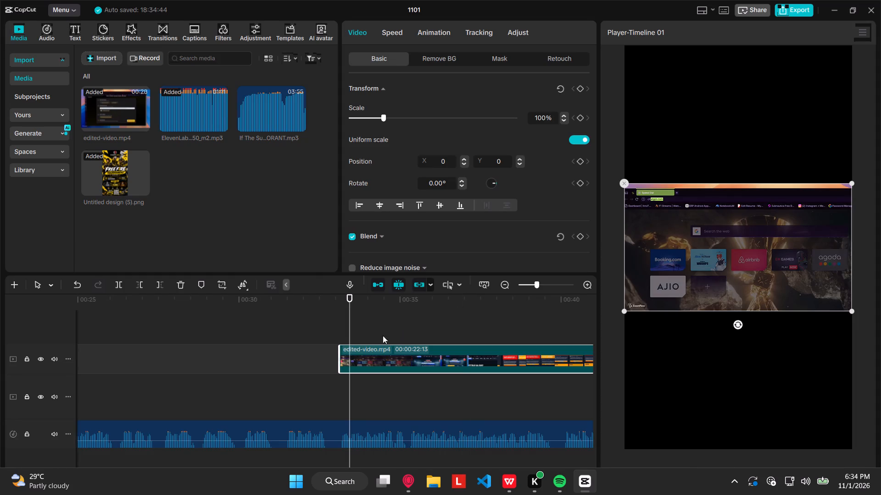
pyautogui.click(356, 360)
pyautogui.hotkey('ctrl', 'c')
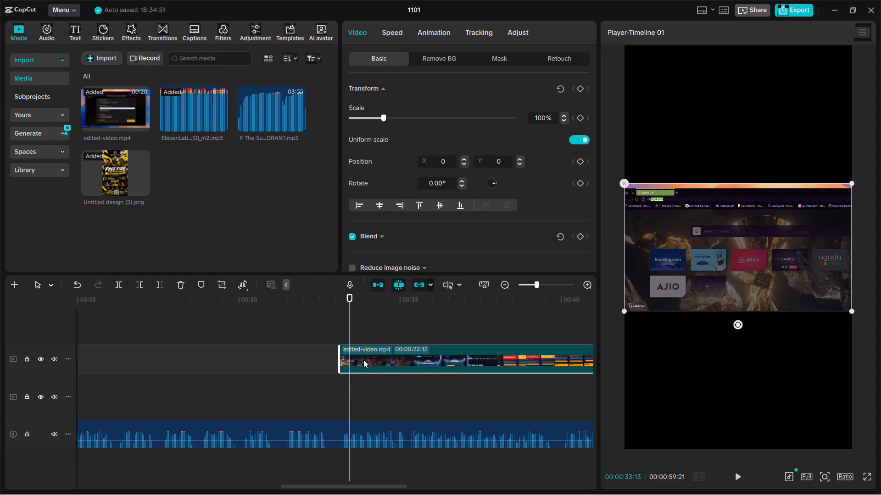
pyautogui.hotkey('ctrl', 'v')
# Move the duplicate to about X -351, Y 1095 in the preview and align its timeline start with the original clip.
pyautogui.click(688, 252)
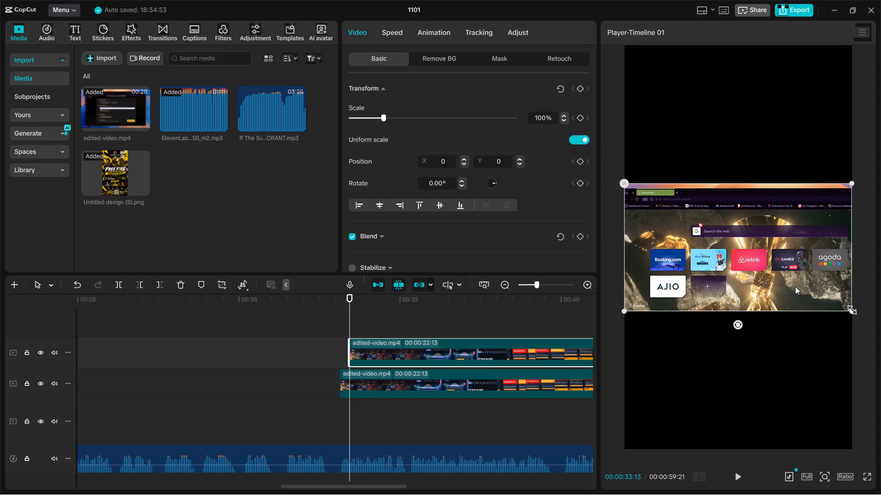
pyautogui.moveTo(795, 296); pyautogui.dragTo(758, 181)
pyautogui.moveTo(342, 302); pyautogui.dragTo(336, 301)
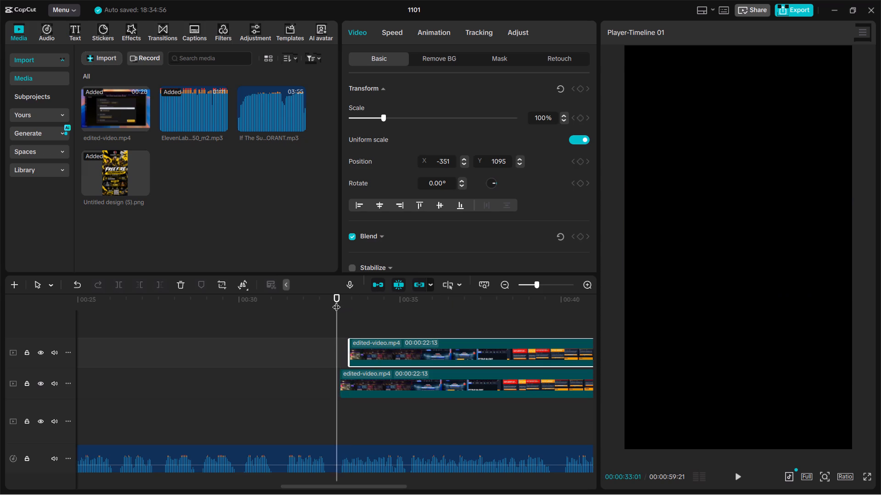
pyautogui.moveTo(336, 301); pyautogui.dragTo(336, 302)
pyautogui.press('space')
pyautogui.press('space')
pyautogui.moveTo(383, 352); pyautogui.dragTo(375, 352)
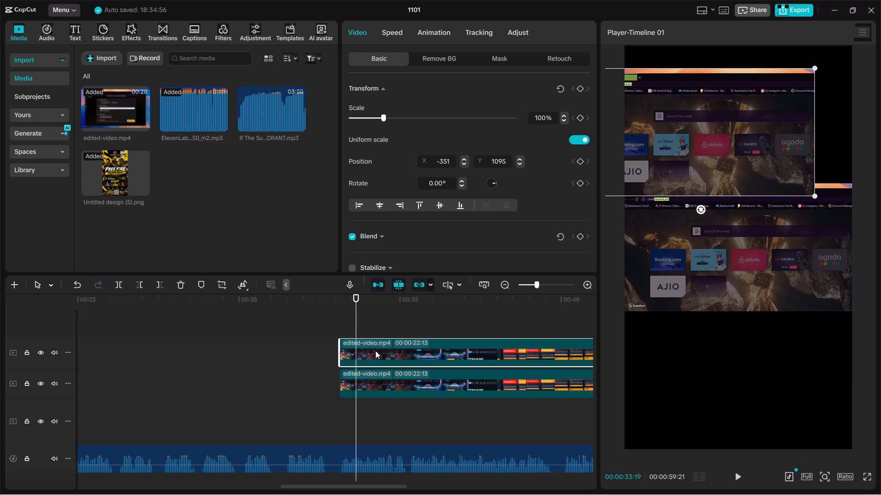
# Enlarge the duplicate edited-video.mp4 to 338% and reposition it to fill the whole vertical frame.
pyautogui.moveTo(813, 196); pyautogui.dragTo(880, 494)
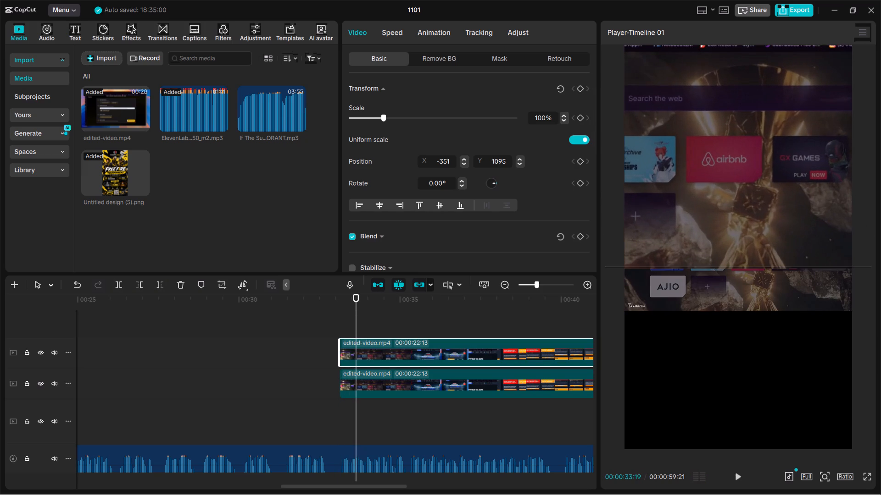
pyautogui.moveTo(880, 494); pyautogui.dragTo(877, 494)
pyautogui.moveTo(706, 203); pyautogui.dragTo(541, 262)
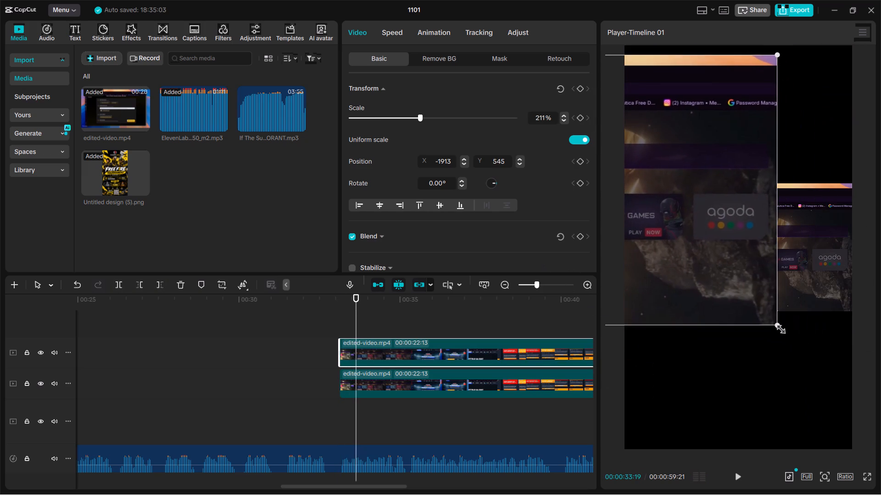
pyautogui.moveTo(775, 324); pyautogui.dragTo(878, 413)
pyautogui.moveTo(685, 218); pyautogui.dragTo(820, 259)
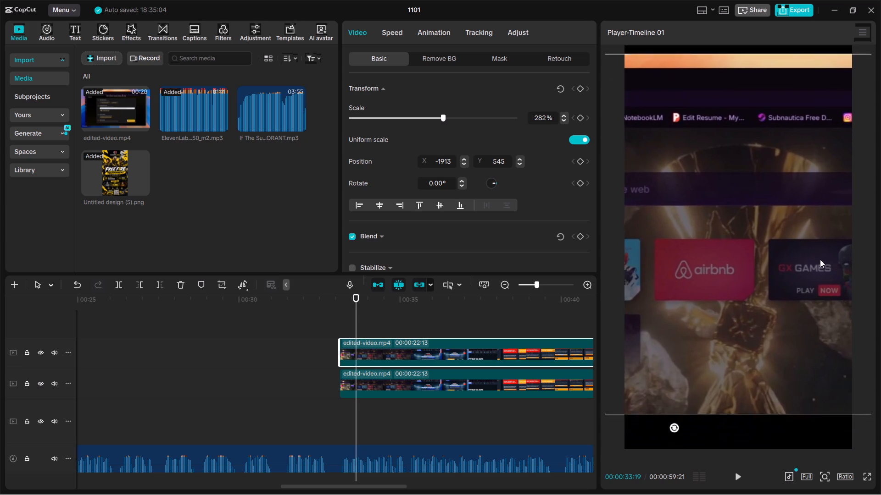
pyautogui.moveTo(820, 259); pyautogui.dragTo(607, 232)
pyautogui.moveTo(777, 384); pyautogui.dragTo(861, 442)
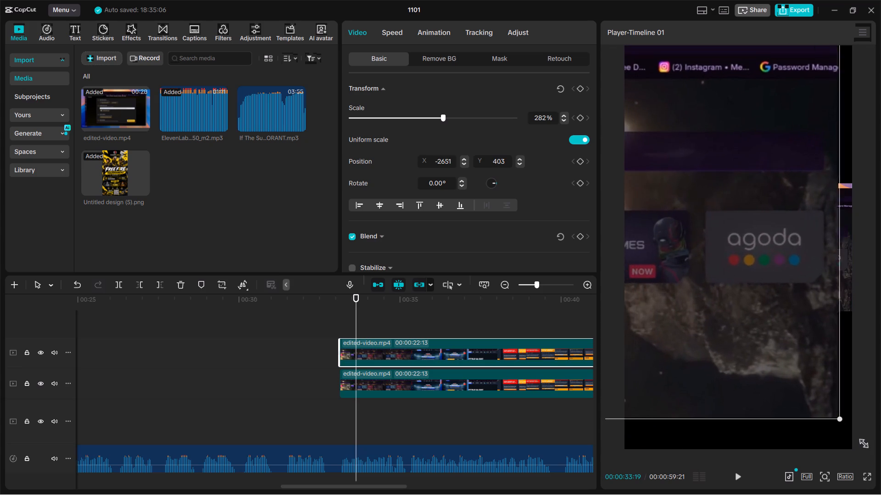
pyautogui.moveTo(861, 442); pyautogui.dragTo(867, 445)
pyautogui.moveTo(708, 293); pyautogui.dragTo(880, 358)
pyautogui.moveTo(761, 333); pyautogui.dragTo(816, 309)
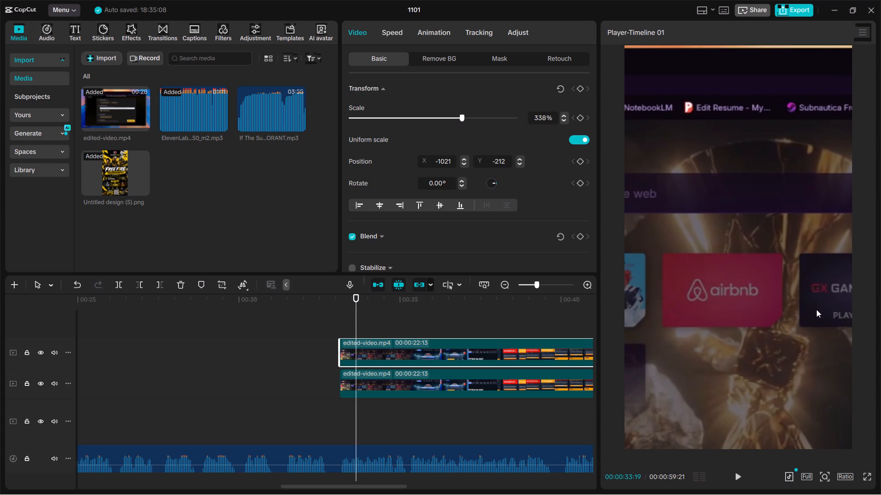
# Stack the normal-size edited-video.mp4 on the track above the enlarged copy, starts aligned, and play the section from before its start.
pyautogui.moveTo(378, 340); pyautogui.dragTo(381, 401)
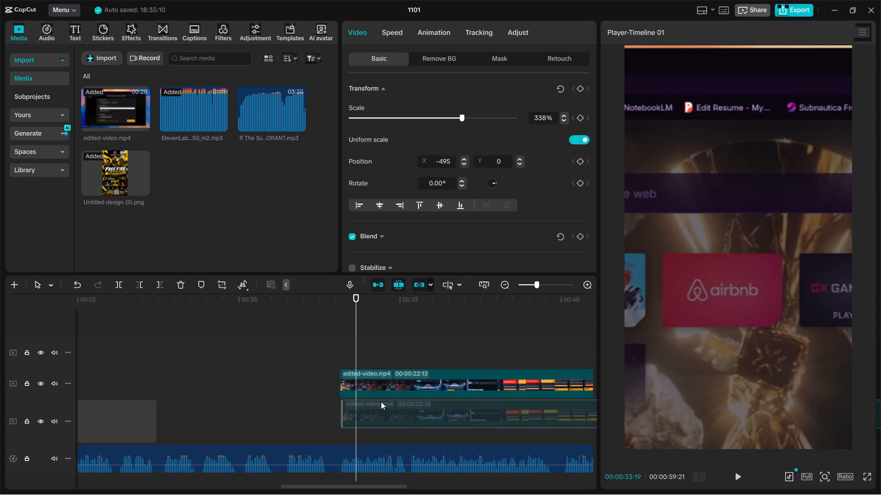
pyautogui.moveTo(381, 401); pyautogui.dragTo(379, 352)
pyautogui.moveTo(382, 390); pyautogui.dragTo(383, 329)
pyautogui.moveTo(359, 297); pyautogui.dragTo(339, 298)
pyautogui.moveTo(341, 294); pyautogui.dragTo(340, 294)
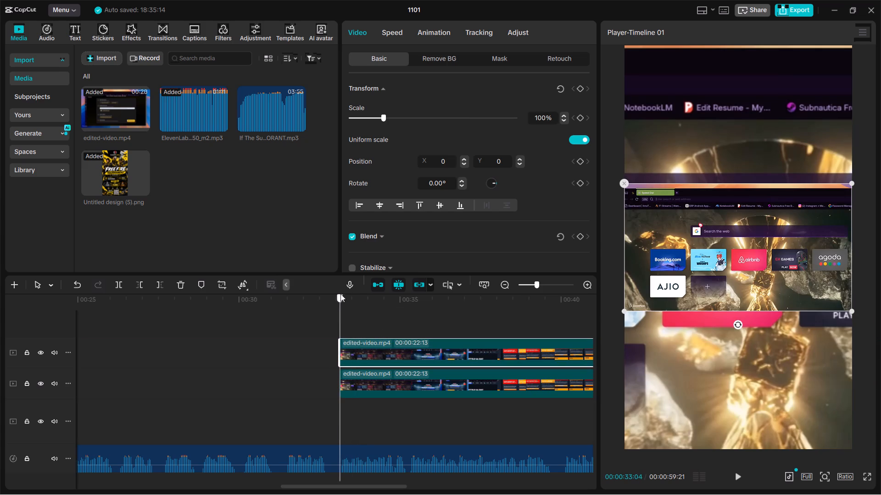
pyautogui.moveTo(340, 294); pyautogui.dragTo(318, 294)
pyautogui.press('space')
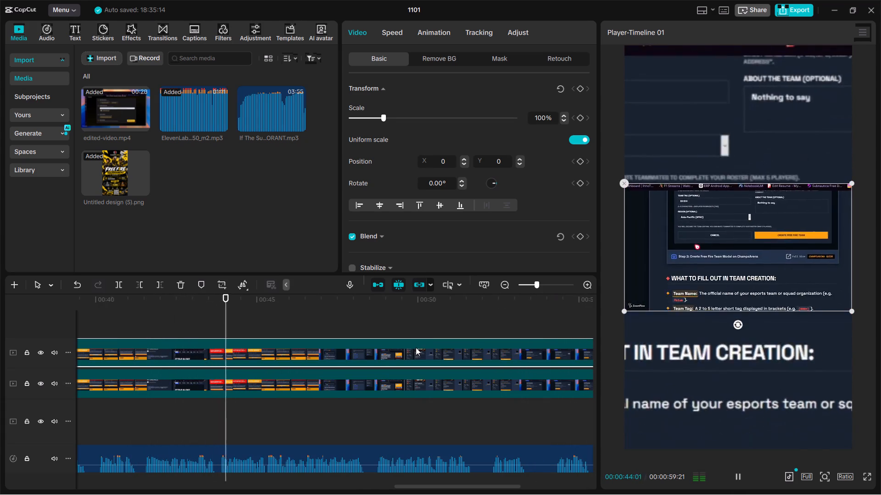
# Set the blend opacity of the enlarged background copy to 21% and play a few seconds to check it.
pyautogui.click(697, 135)
pyautogui.click(672, 109)
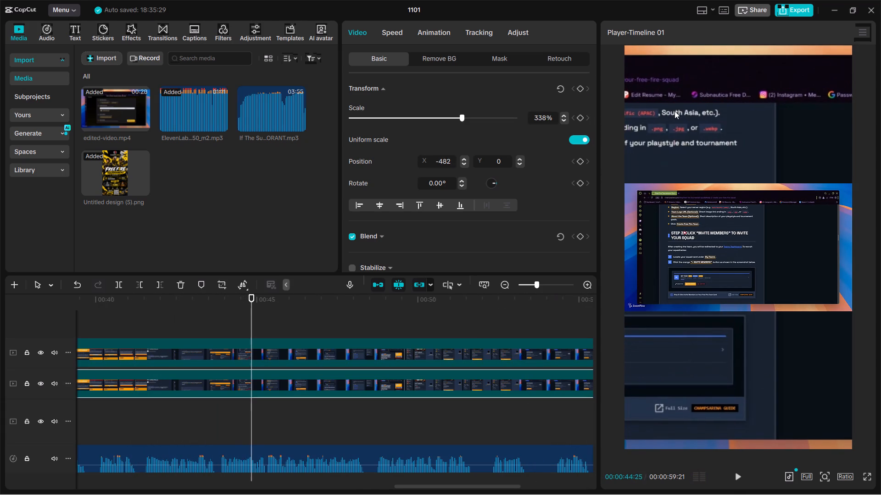
pyautogui.click(251, 357)
pyautogui.click(262, 390)
pyautogui.scroll(-2, 424, 126)
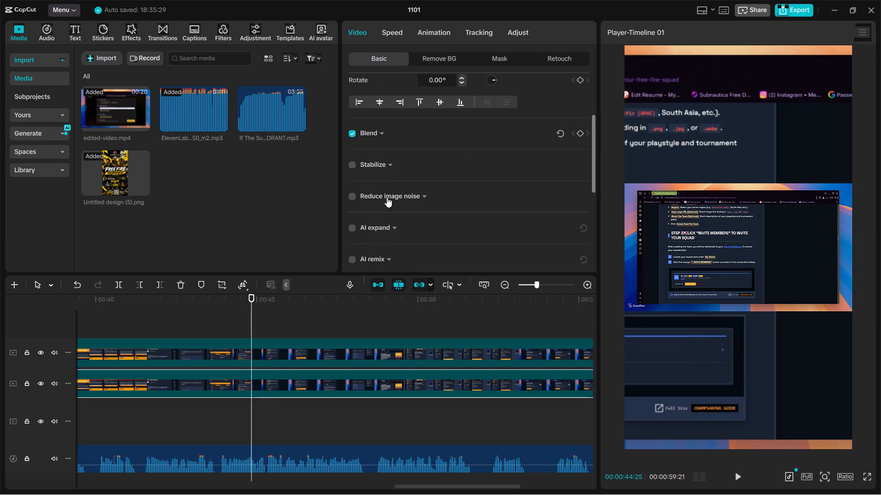
pyautogui.click(377, 136)
pyautogui.moveTo(483, 184); pyautogui.dragTo(417, 191)
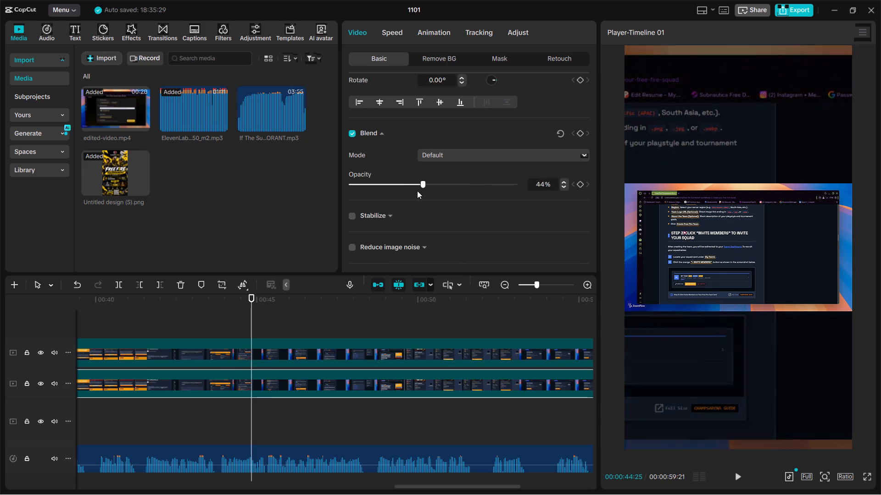
pyautogui.moveTo(417, 191); pyautogui.dragTo(385, 191)
pyautogui.press('space')
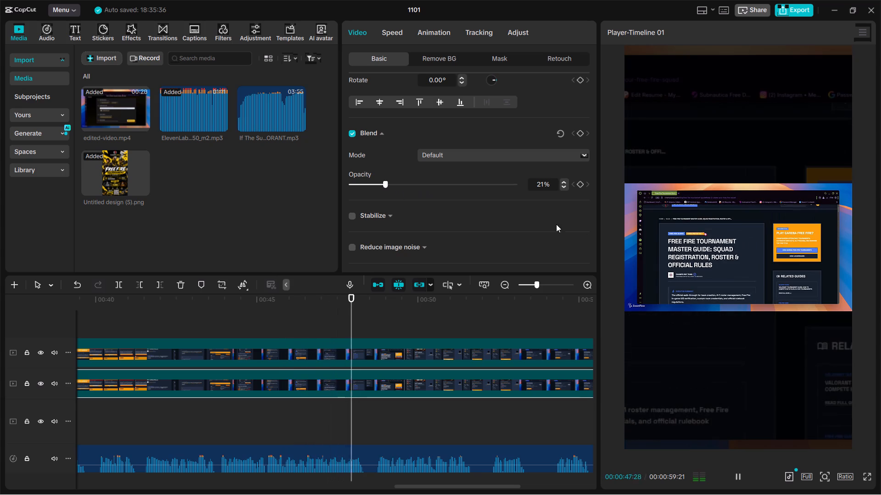
pyautogui.press('space')
# Enlarge the foreground edited-video.mp4 slightly so its side edges extend just beyond the frame.
pyautogui.click(666, 236)
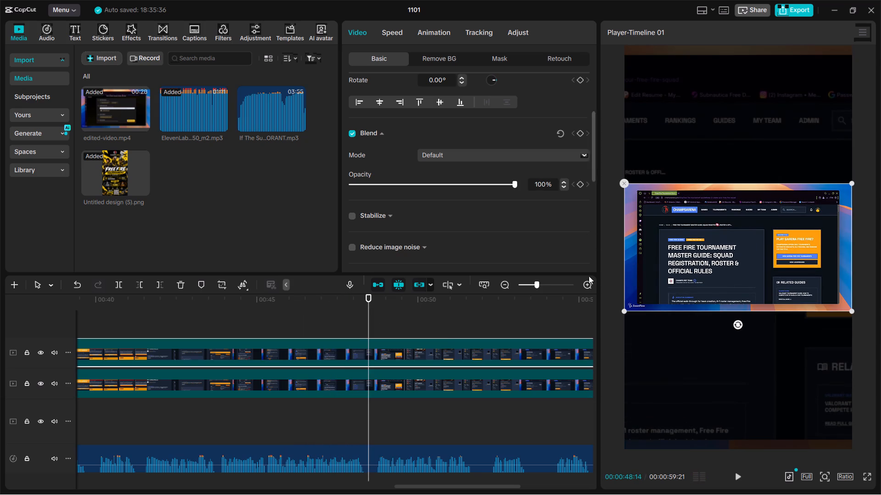
pyautogui.doubleClick(642, 202)
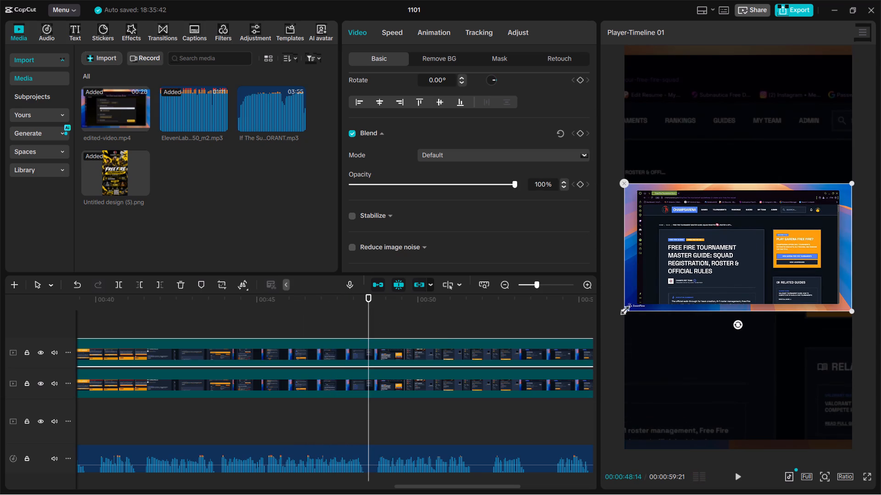
pyautogui.moveTo(622, 310); pyautogui.dragTo(601, 329)
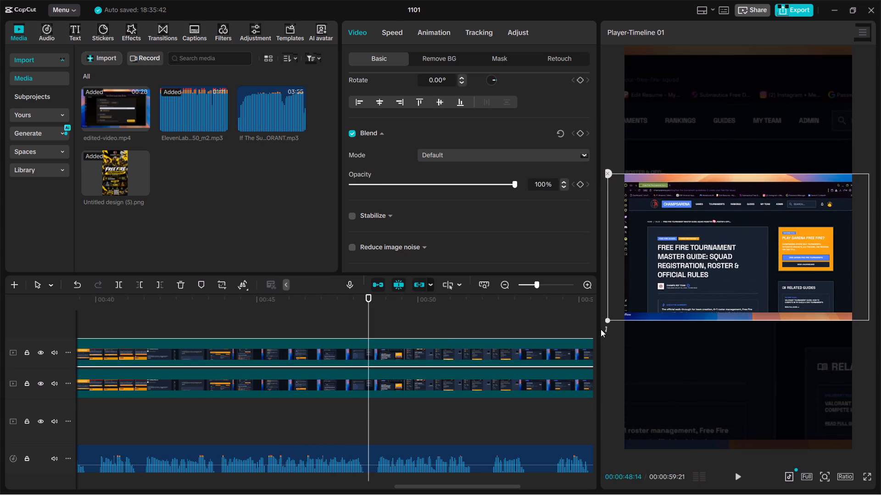
pyautogui.moveTo(601, 329); pyautogui.dragTo(603, 328)
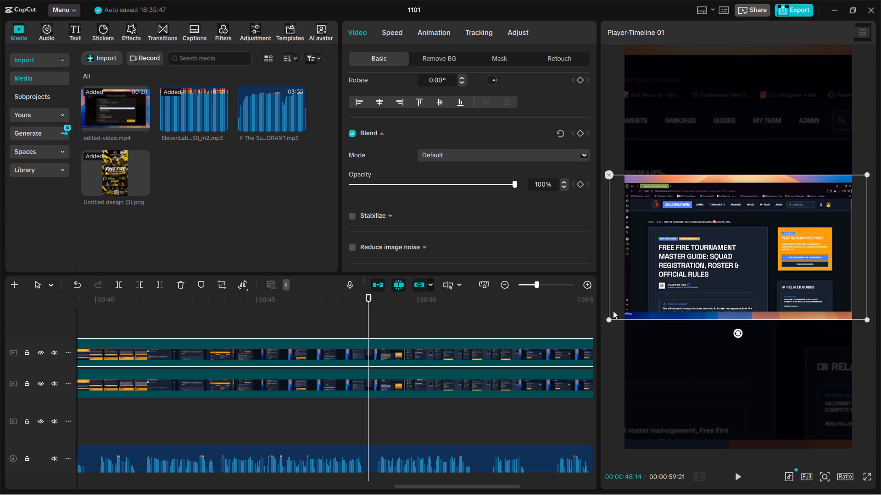
# Look through the foreground edited-video.mp4 clip's basic video settings, including AI expand, for further adjustment options.
pyautogui.rightClick(652, 187)
pyautogui.scroll(-3, 389, 137)
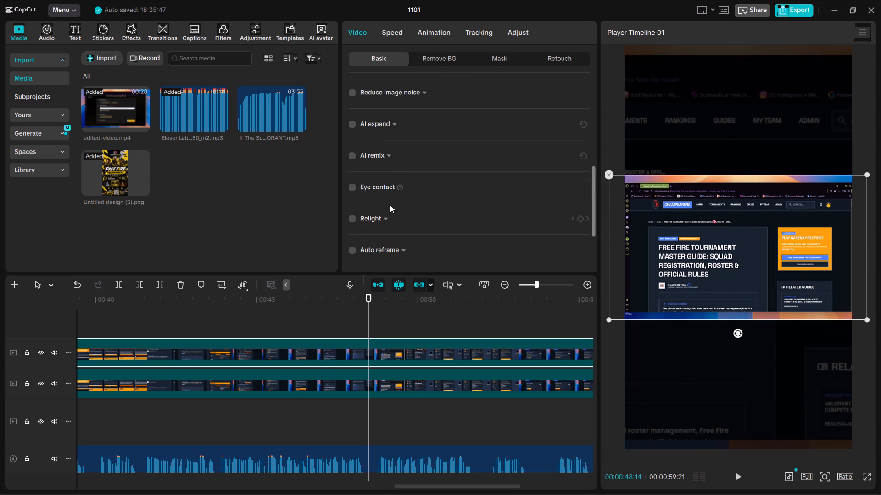
pyautogui.click(392, 121)
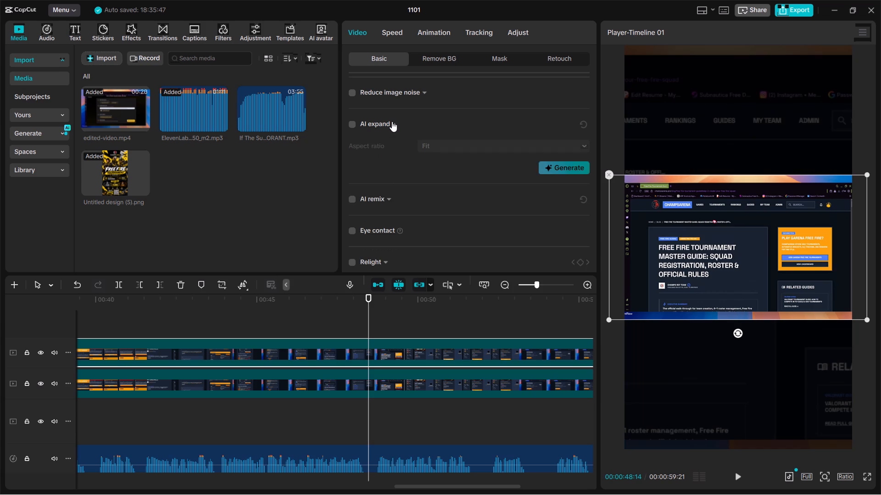
pyautogui.click(392, 121)
pyautogui.scroll(-3, 378, 228)
pyautogui.scroll(7, 378, 228)
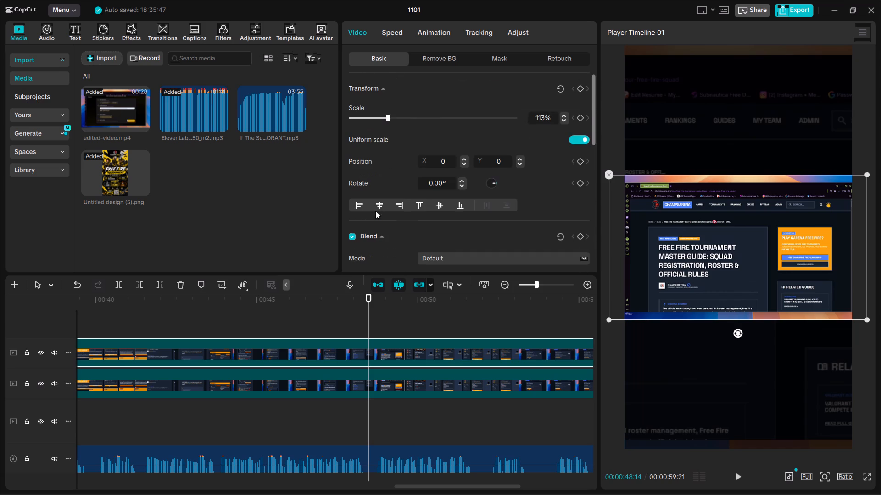
pyautogui.scroll(4, 375, 154)
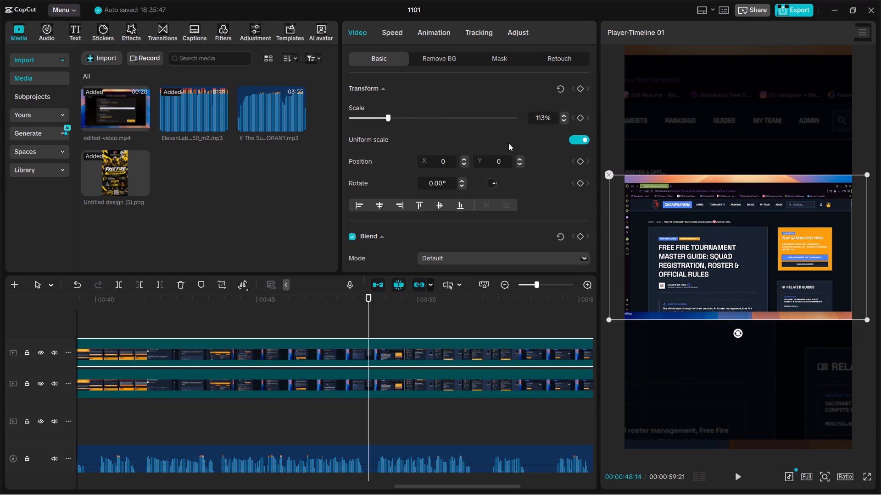
pyautogui.doubleClick(735, 205)
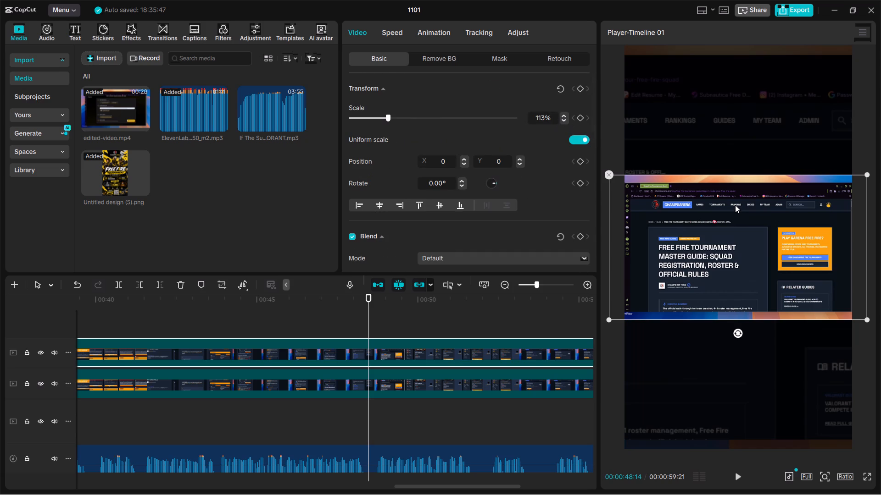
pyautogui.rightClick(735, 205)
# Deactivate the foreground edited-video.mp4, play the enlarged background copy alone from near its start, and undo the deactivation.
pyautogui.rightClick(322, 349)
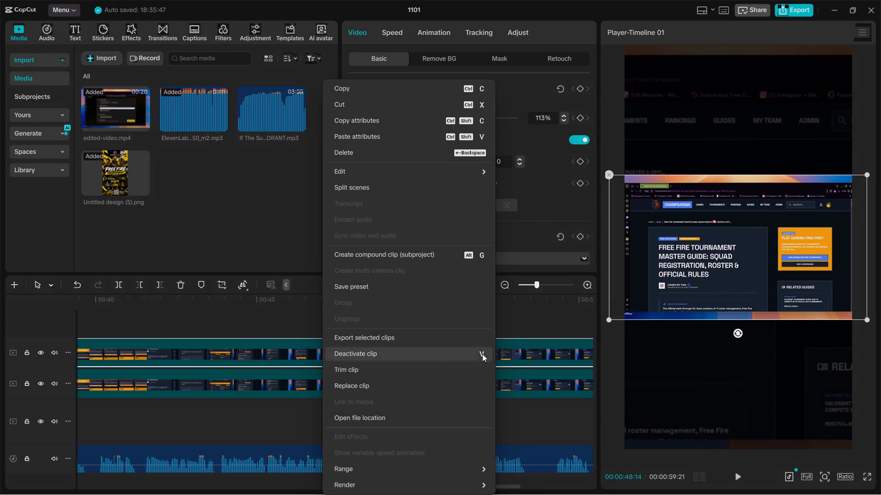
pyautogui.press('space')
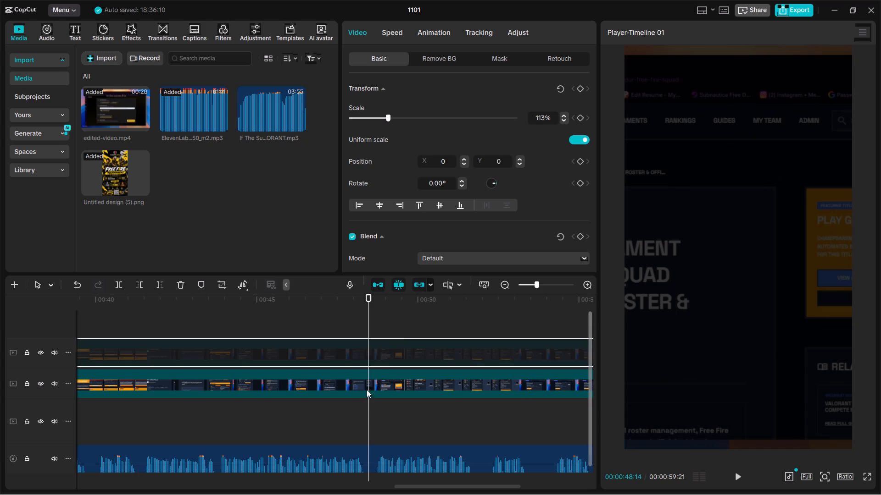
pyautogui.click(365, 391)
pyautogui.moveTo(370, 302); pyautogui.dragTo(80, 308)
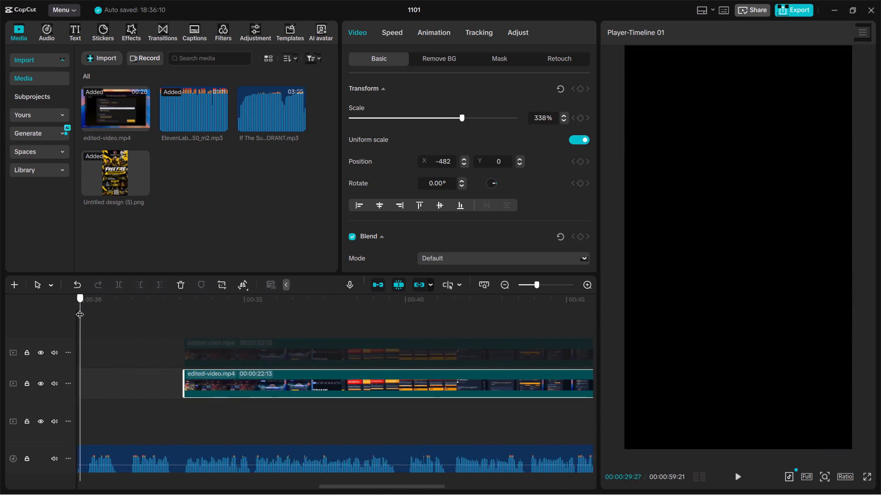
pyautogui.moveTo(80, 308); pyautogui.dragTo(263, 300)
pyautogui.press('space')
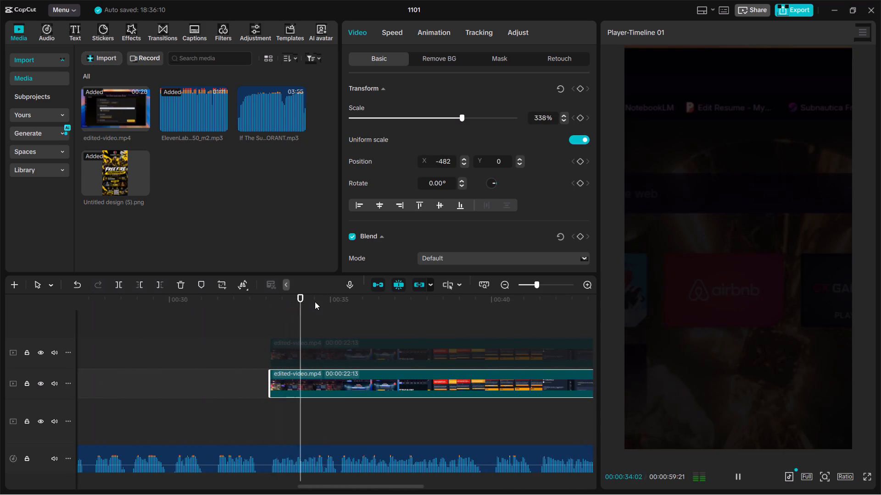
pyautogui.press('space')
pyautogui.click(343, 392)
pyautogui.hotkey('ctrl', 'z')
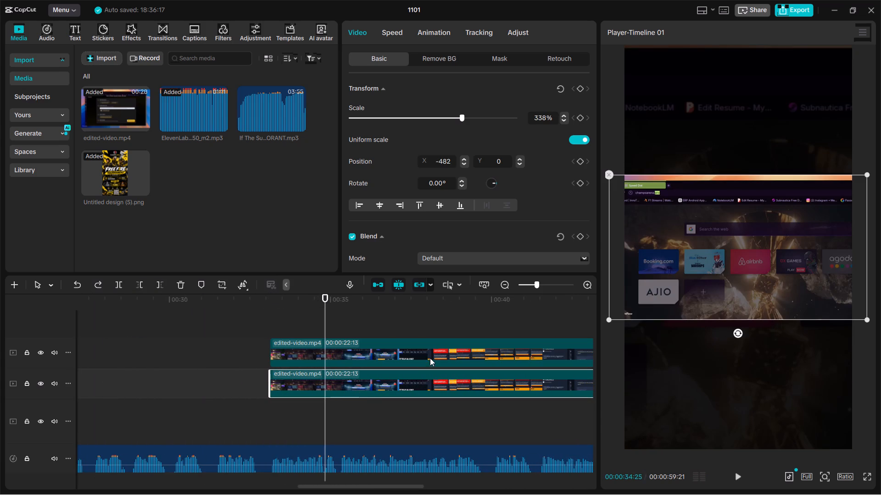
# Play the stacked clips and enlarge the foreground edited-video.mp4 a little more so it overlaps the frame's sides further.
pyautogui.press('space')
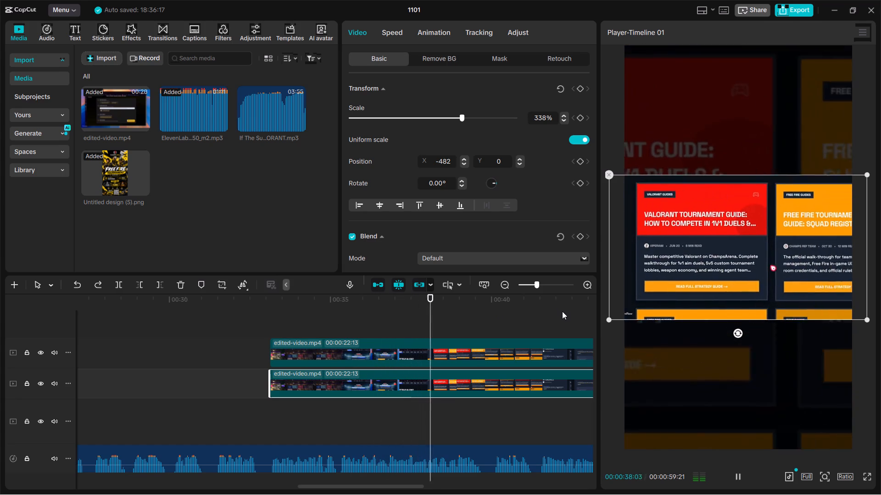
pyautogui.press('space')
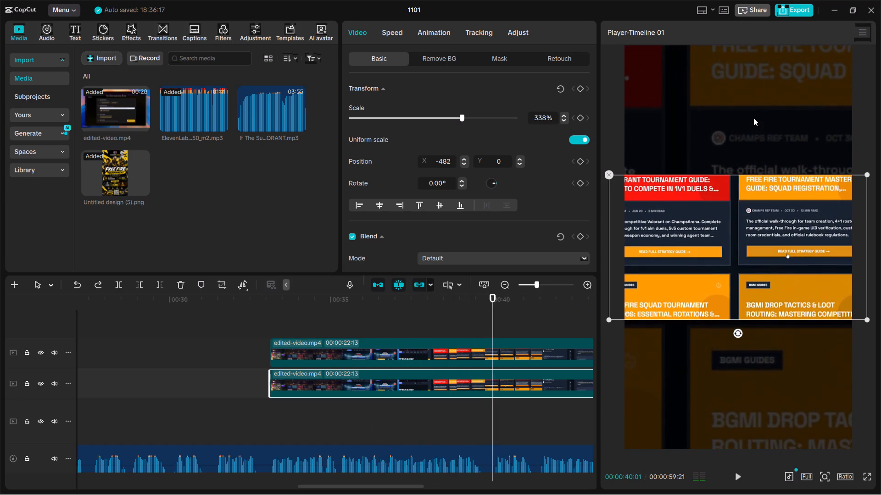
pyautogui.press('space')
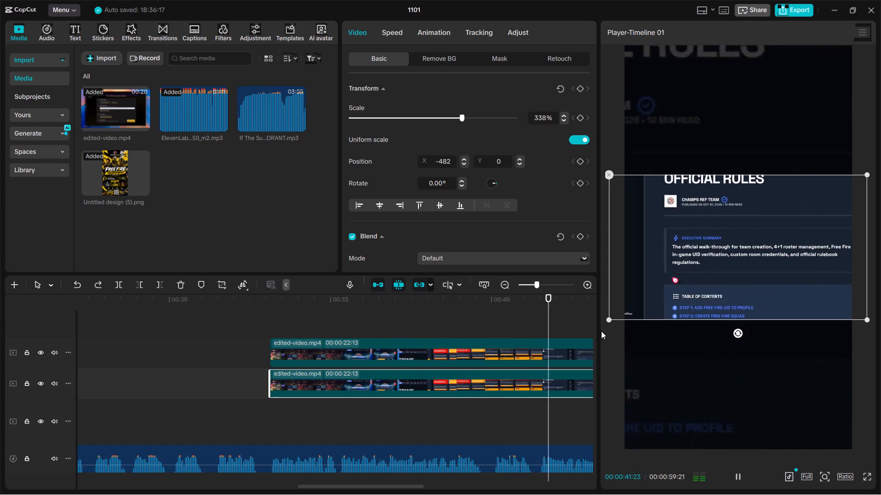
pyautogui.moveTo(607, 320); pyautogui.dragTo(587, 333)
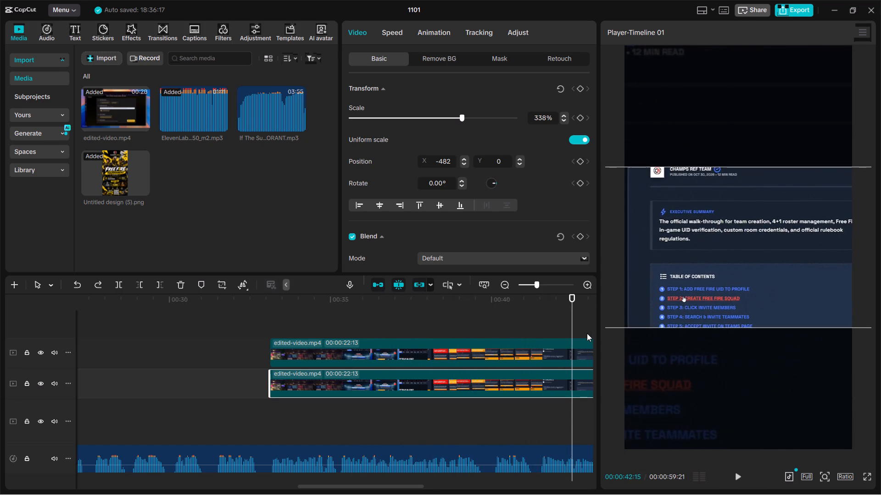
pyautogui.moveTo(587, 333); pyautogui.dragTo(586, 333)
# Play the stacked screen clips again from an earlier point to check the enlarged foreground.
pyautogui.press('space')
pyautogui.press('space')
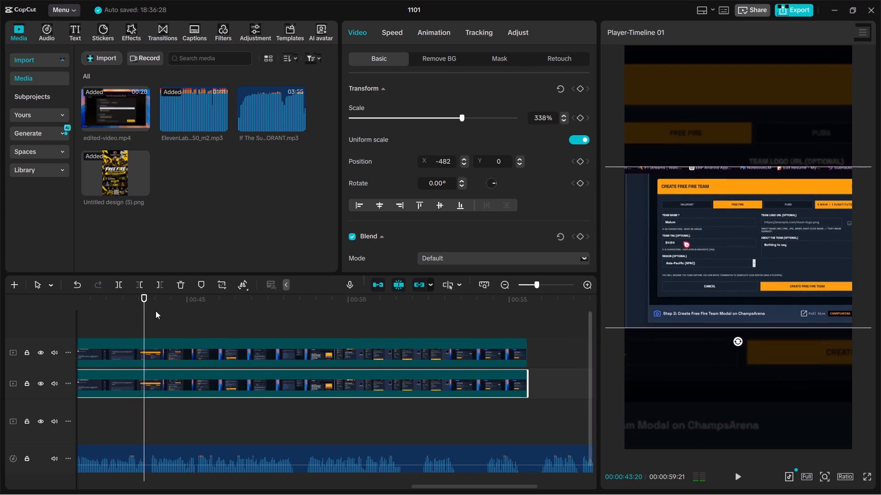
pyautogui.moveTo(143, 304); pyautogui.dragTo(598, 288)
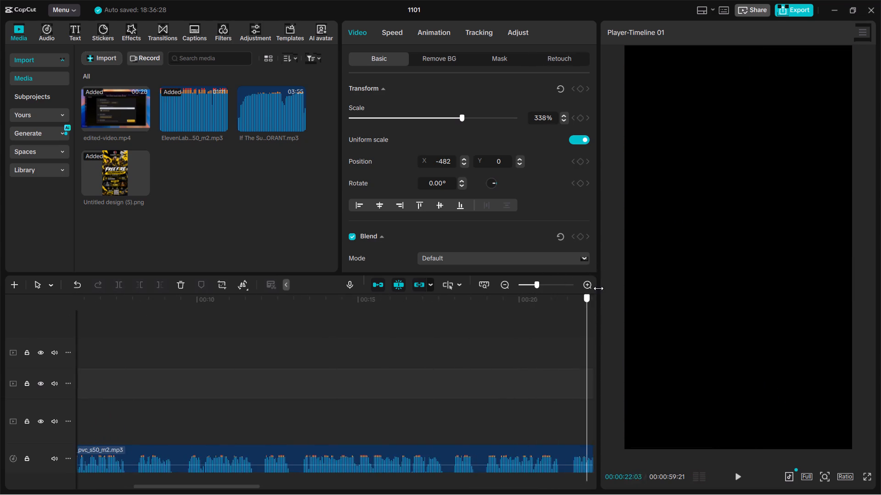
pyautogui.moveTo(598, 288); pyautogui.dragTo(378, 300)
pyautogui.press('space')
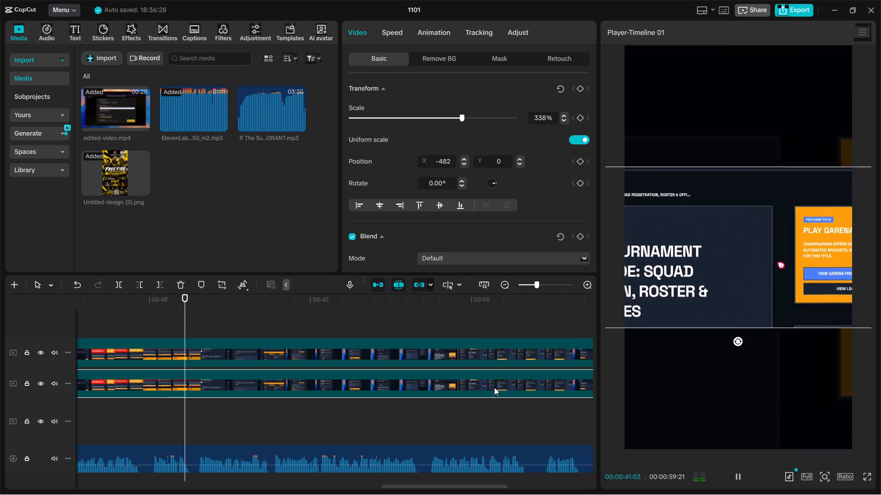
# Switch to Opera GX and check the y2mate download preparation of the Garena Free Fire gameplay video.
pyautogui.click(407, 488)
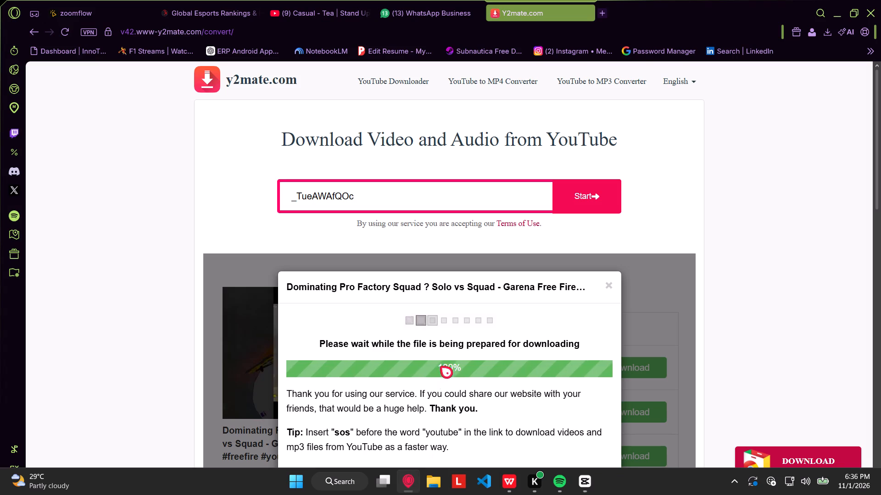
pyautogui.scroll(-2, 443, 361)
pyautogui.scroll(1, 448, 355)
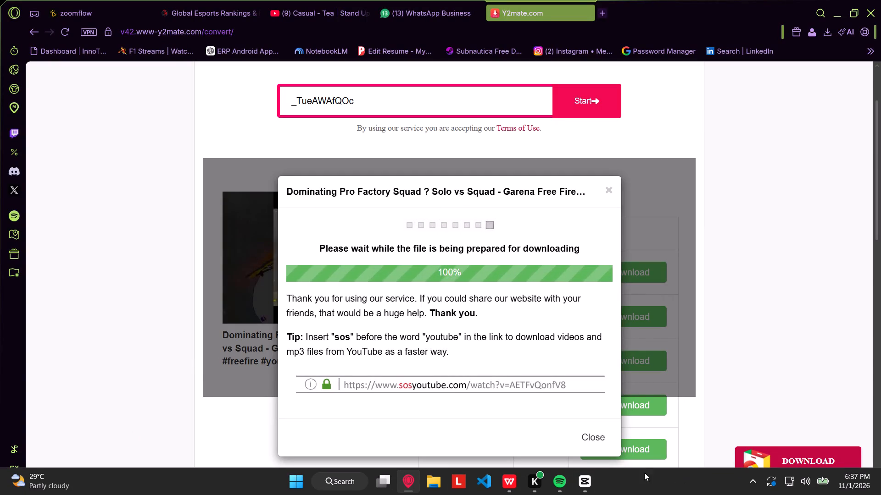
# Back in CapCut, select the ElevenLabs voice-over and generate auto captions with the spoken language on Auto detect.
pyautogui.click(588, 484)
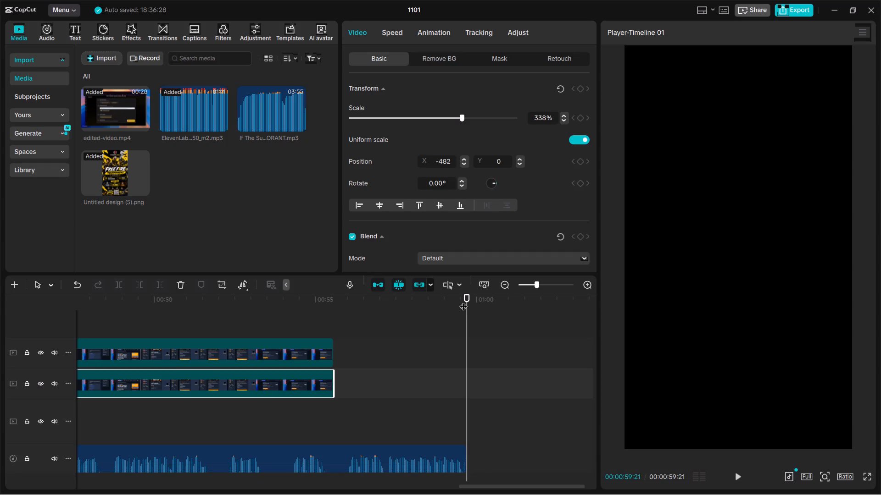
pyautogui.moveTo(463, 301); pyautogui.dragTo(0, 371)
pyautogui.click(222, 452)
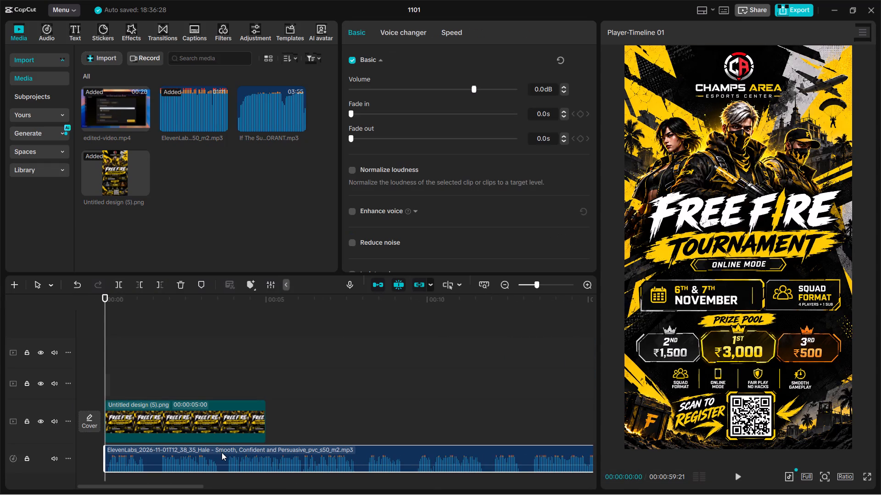
pyautogui.click(197, 30)
pyautogui.click(137, 73)
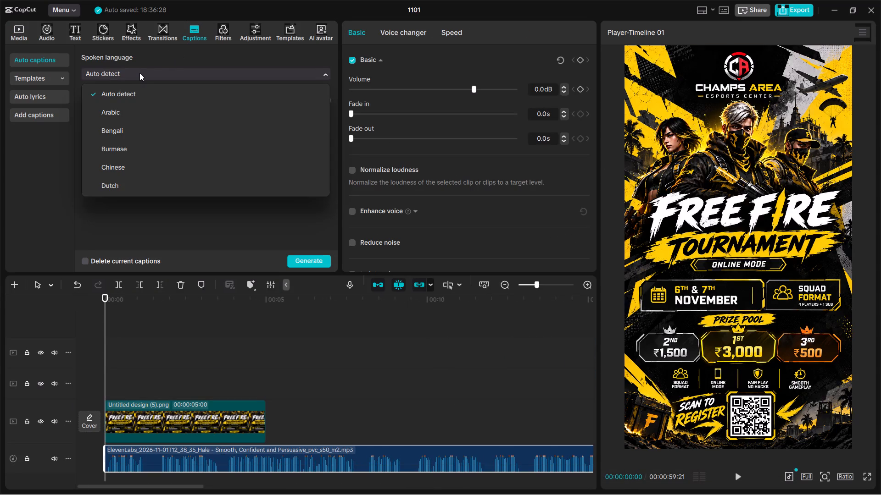
pyautogui.click(139, 78)
pyautogui.click(308, 259)
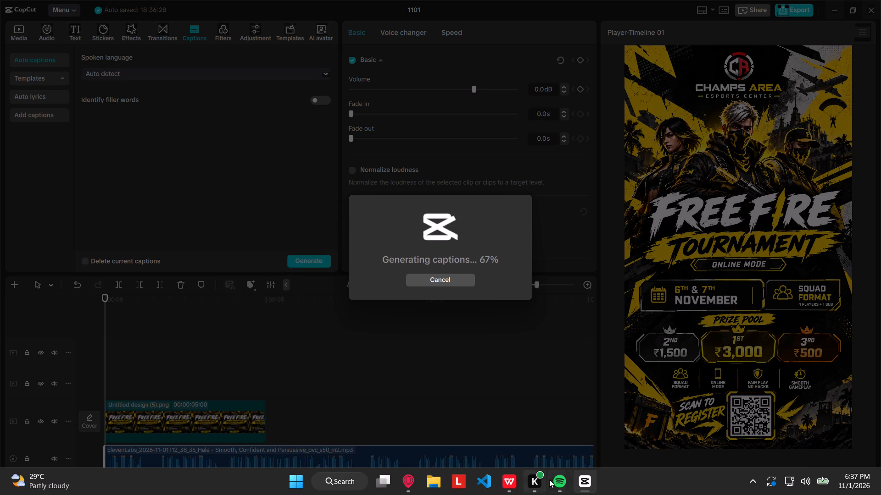
# Switch to Spotify and go back from Aavo Nar Naar Aaj to the song If The Sun Burns Out Tonight.
pyautogui.click(554, 480)
pyautogui.click(405, 424)
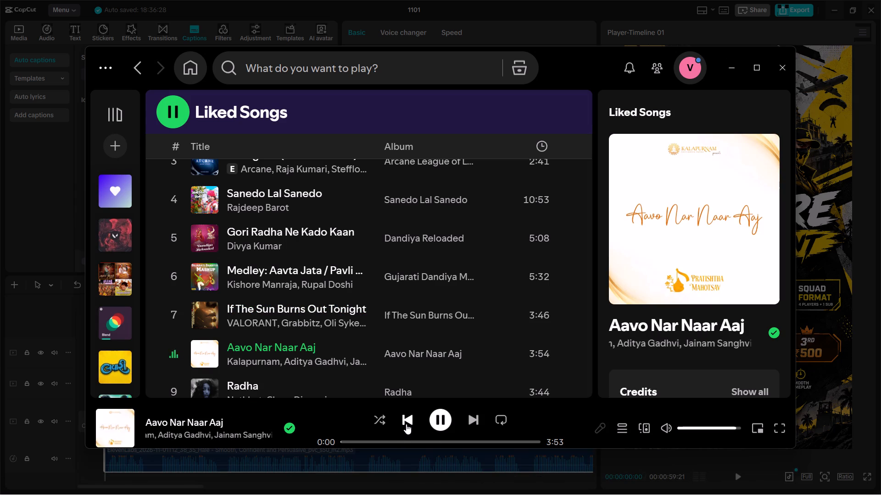
pyautogui.click(406, 424)
# Switch to Opera GX, open YouTube in a new tab and close the zoomflow tab.
pyautogui.click(409, 478)
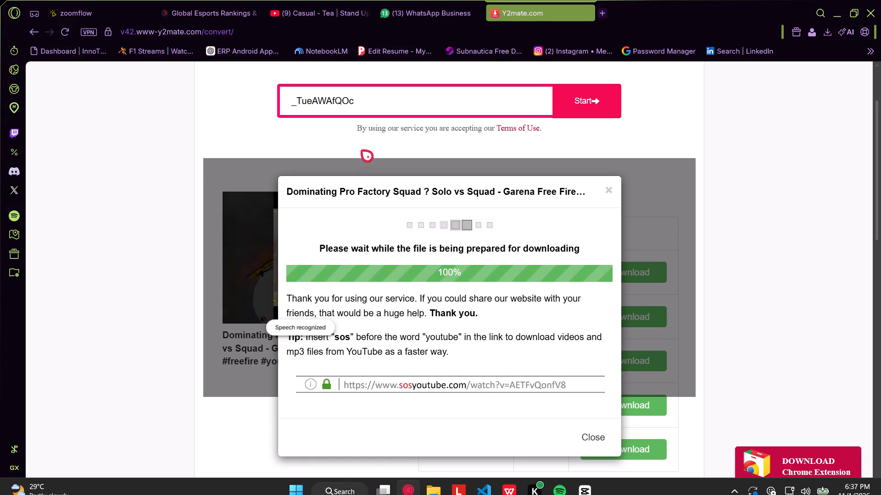
pyautogui.click(602, 10)
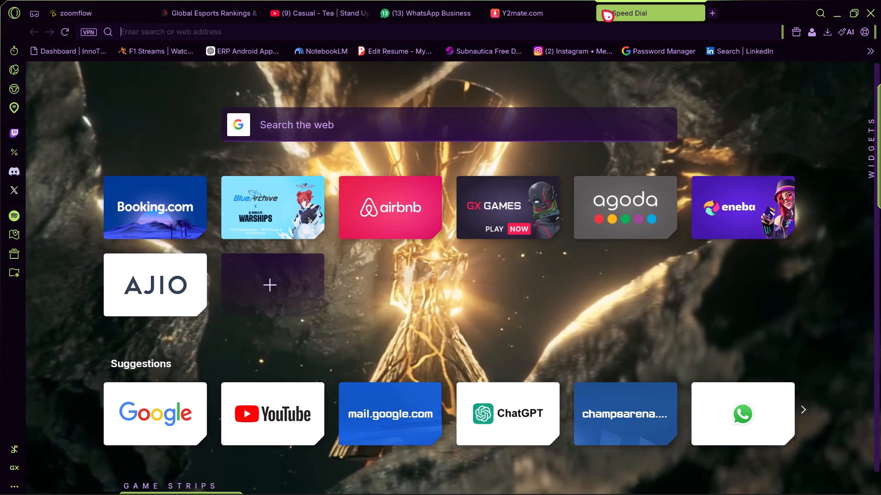
pyautogui.write('youtube')
pyautogui.press('Return')
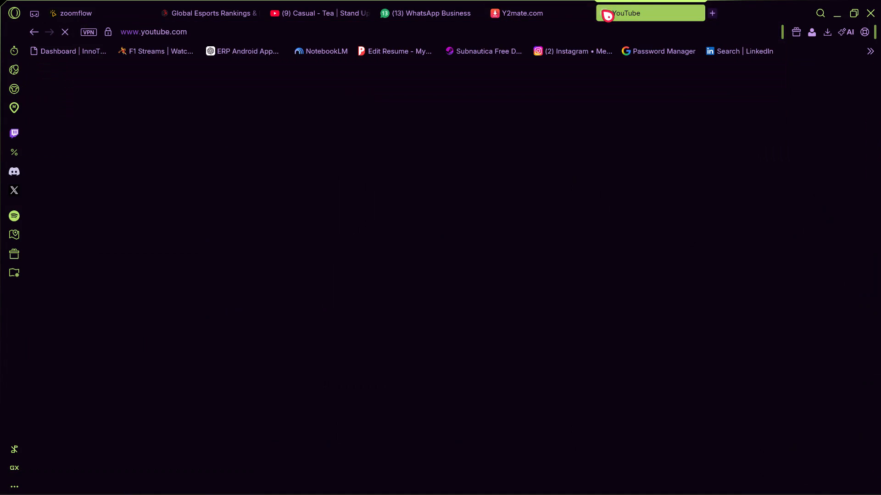
pyautogui.click(146, 16)
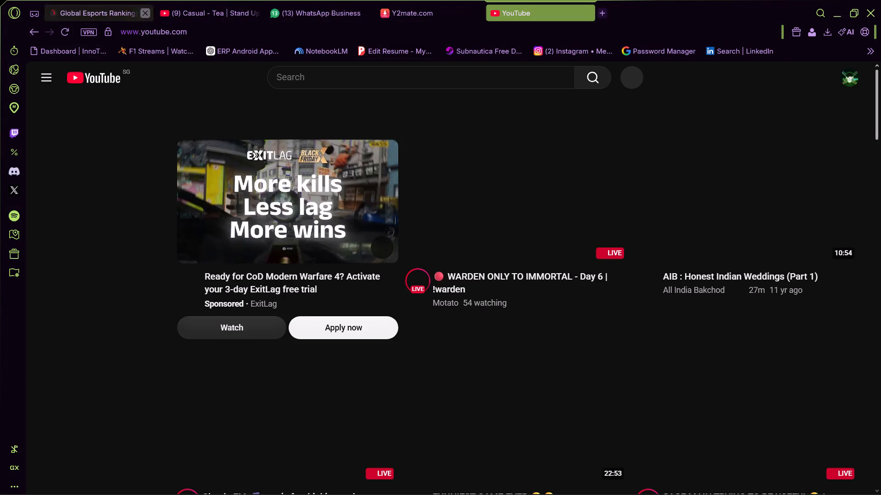
# Search YouTube for "if the sun burns out tonight".
pyautogui.click(379, 71)
pyautogui.write('if the sun')
pyautogui.press('Down')
pyautogui.press('Down')
pyautogui.press('Up')
pyautogui.press('Return')
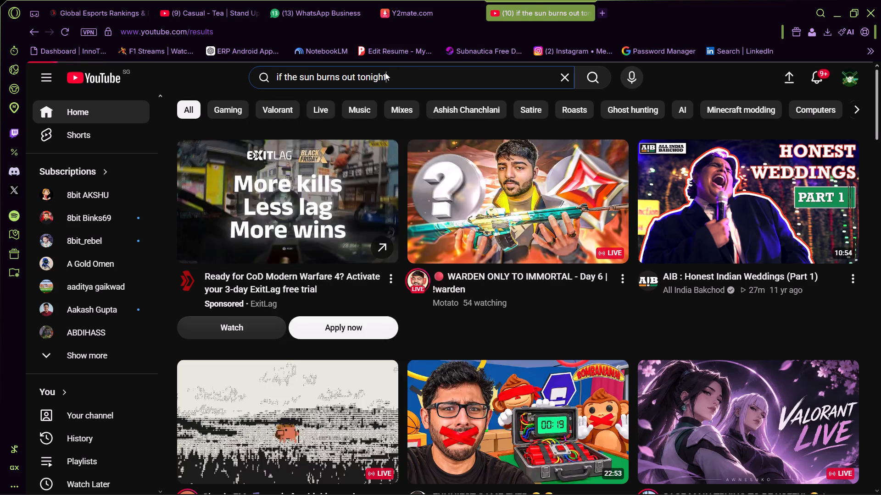
# Browse the song results and open the video Ticking Away × If The Sun Burns Out Tonight | VALORANT Champions Mashup.
pyautogui.scroll(-1, 370, 273)
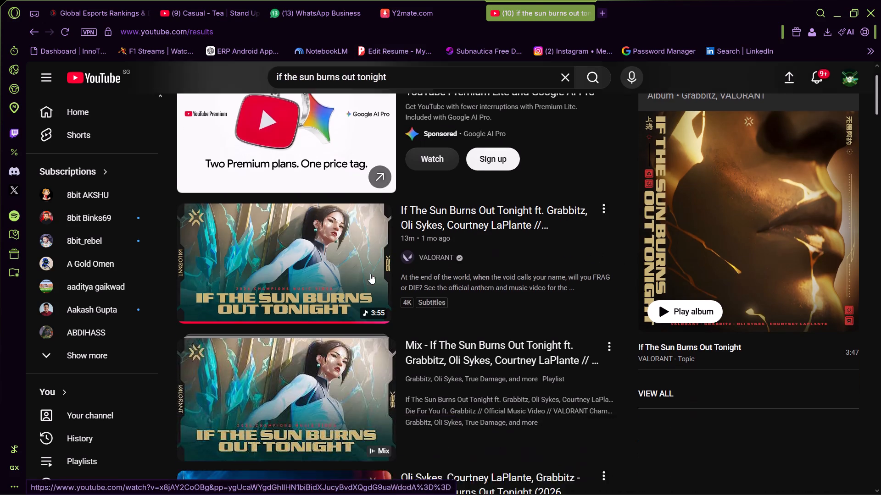
pyautogui.scroll(-6, 371, 274)
pyautogui.scroll(2, 318, 258)
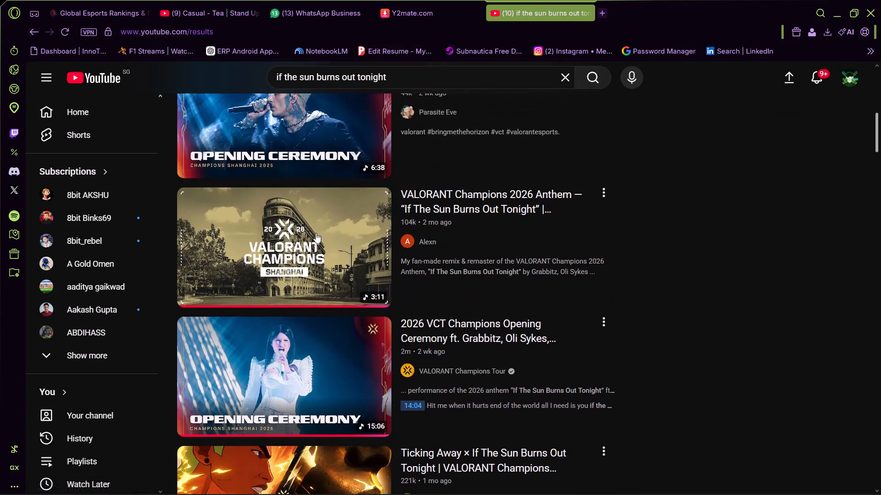
pyautogui.scroll(-1, 312, 253)
pyautogui.scroll(1, 309, 247)
pyautogui.scroll(-2, 308, 243)
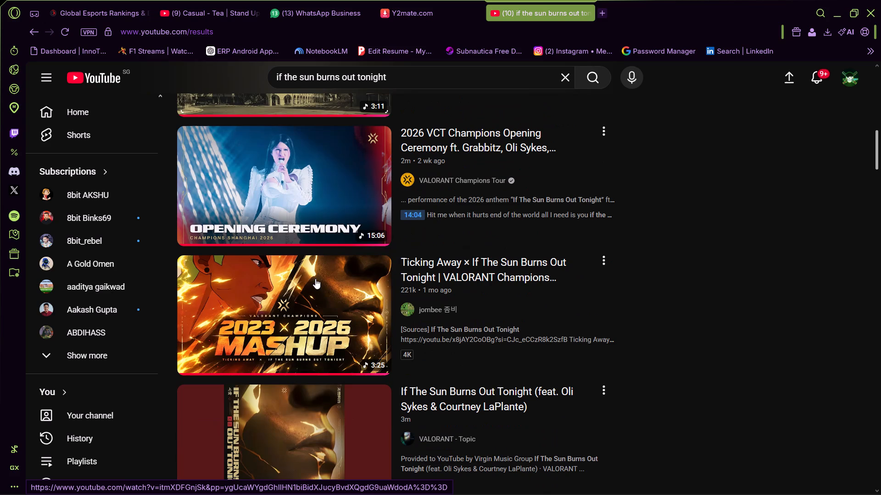
pyautogui.click(428, 273)
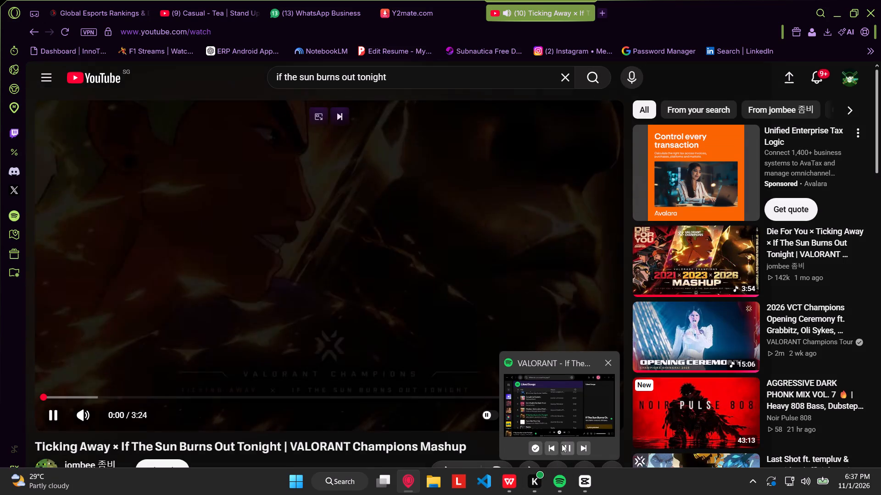
# Pause the song playing in Spotify and switch to CapCut.
pyautogui.click(563, 444)
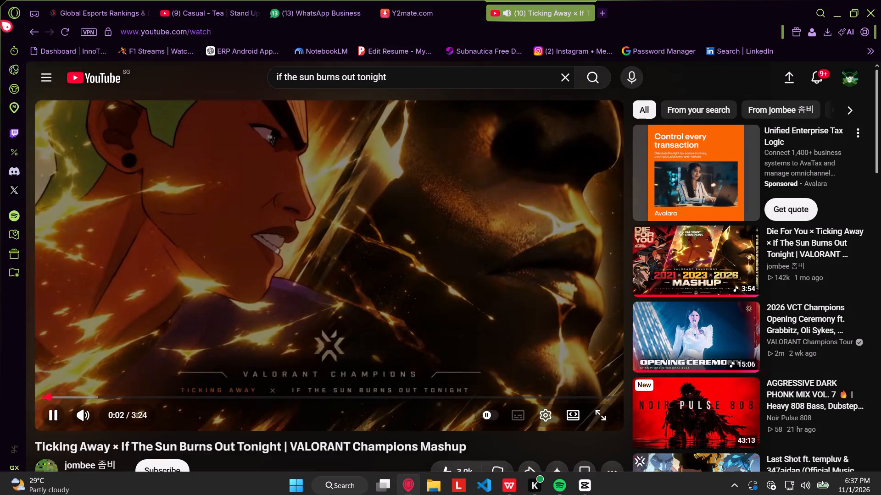
pyautogui.click(553, 478)
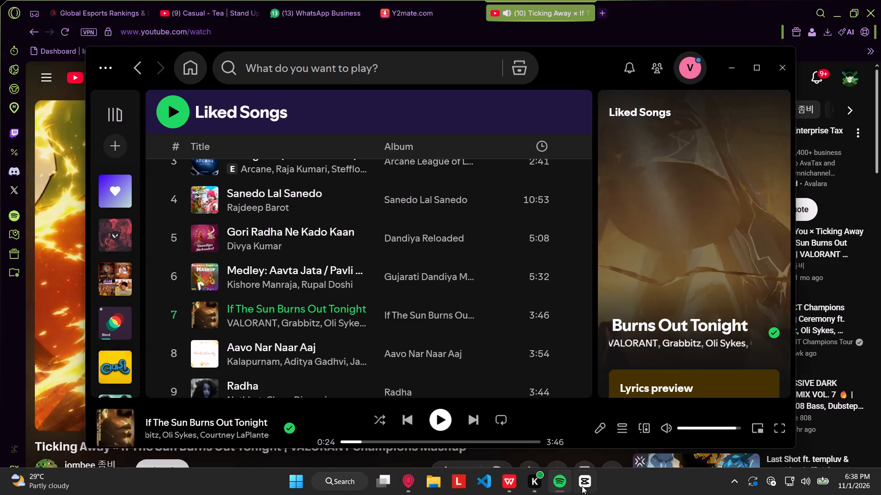
pyautogui.click(582, 486)
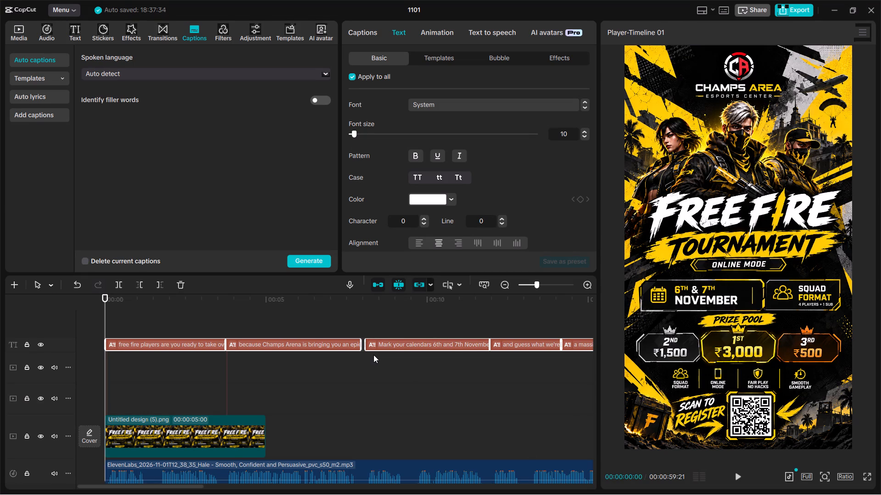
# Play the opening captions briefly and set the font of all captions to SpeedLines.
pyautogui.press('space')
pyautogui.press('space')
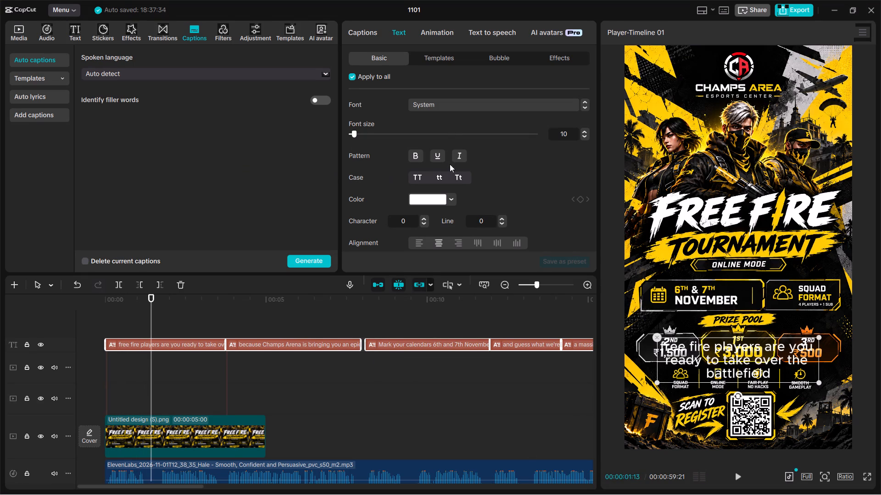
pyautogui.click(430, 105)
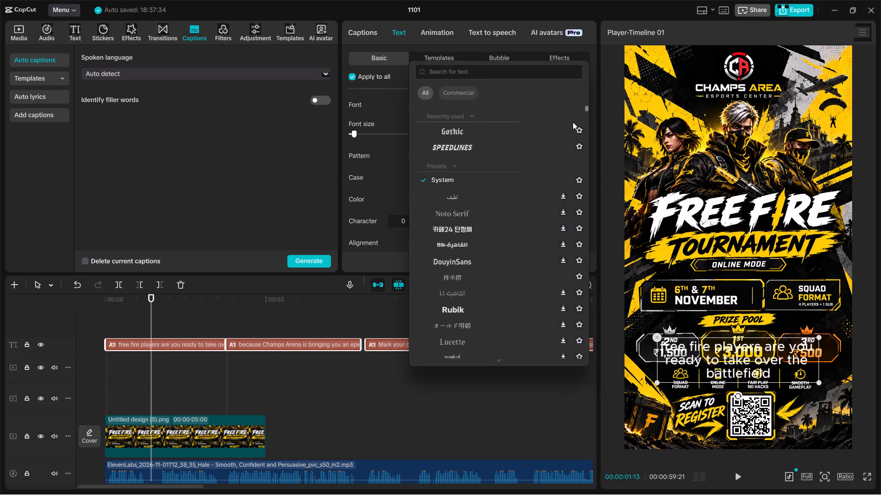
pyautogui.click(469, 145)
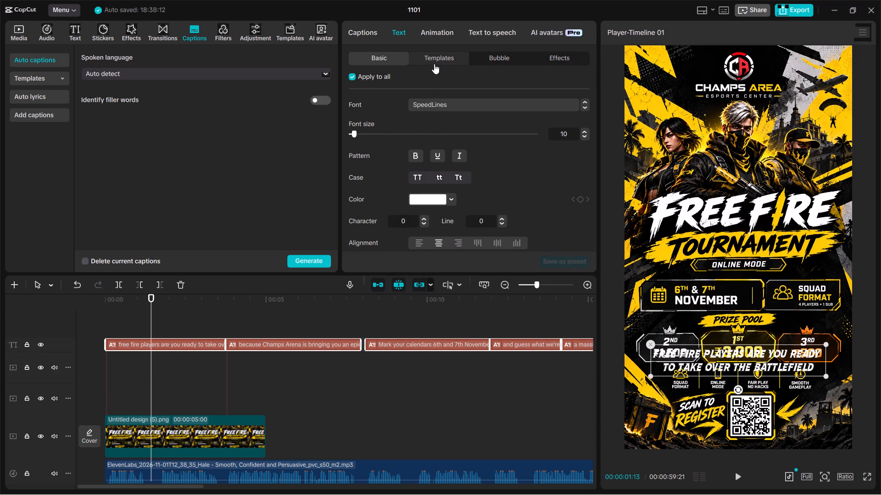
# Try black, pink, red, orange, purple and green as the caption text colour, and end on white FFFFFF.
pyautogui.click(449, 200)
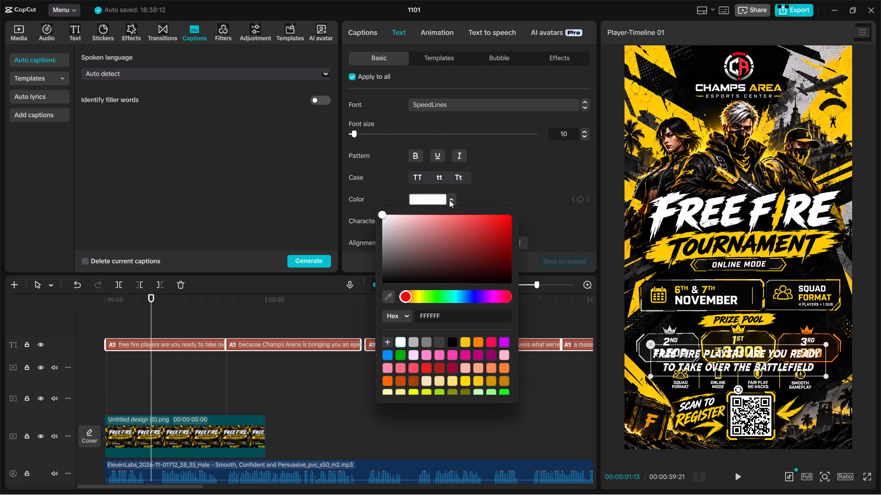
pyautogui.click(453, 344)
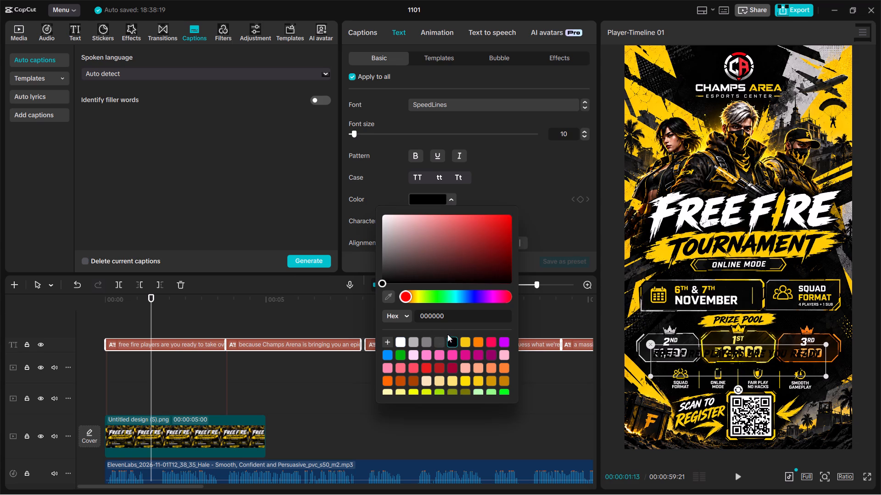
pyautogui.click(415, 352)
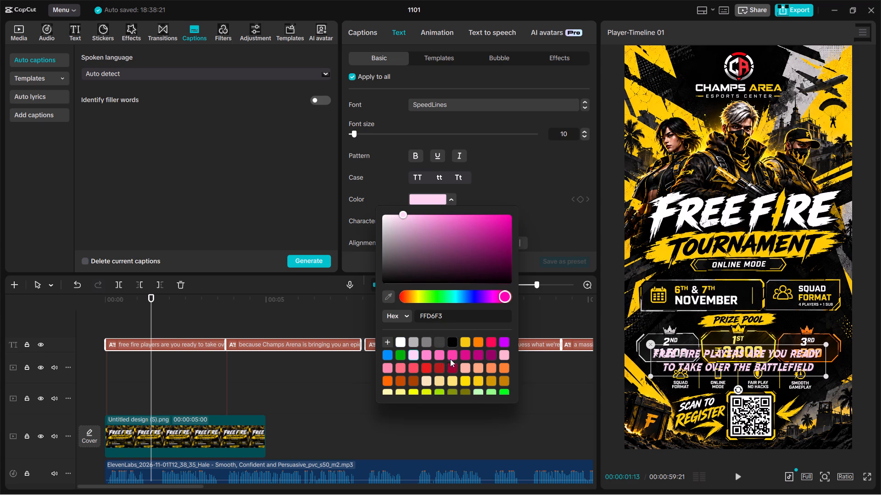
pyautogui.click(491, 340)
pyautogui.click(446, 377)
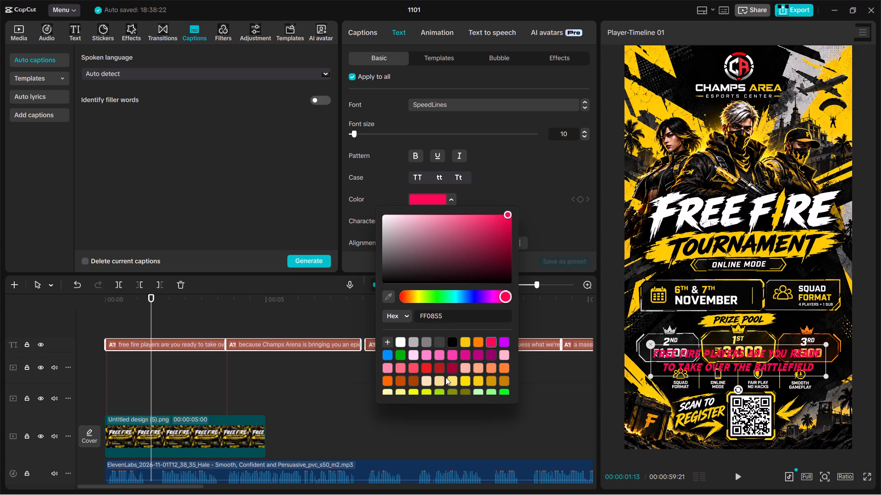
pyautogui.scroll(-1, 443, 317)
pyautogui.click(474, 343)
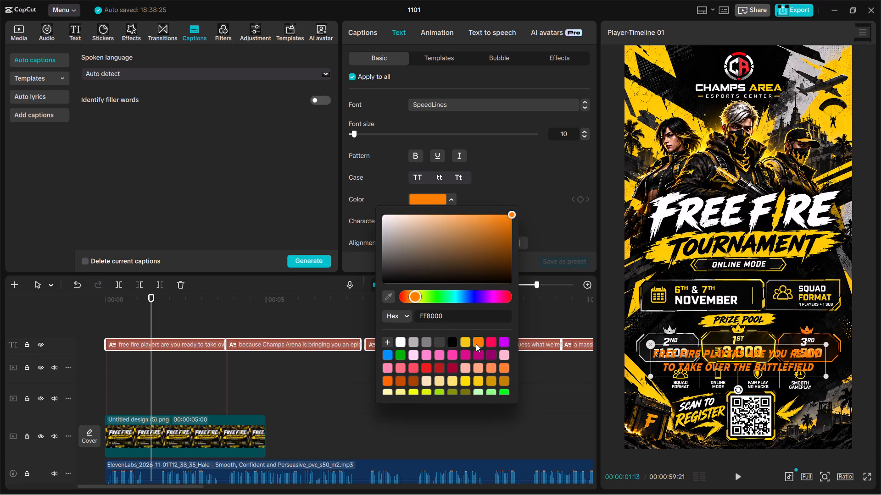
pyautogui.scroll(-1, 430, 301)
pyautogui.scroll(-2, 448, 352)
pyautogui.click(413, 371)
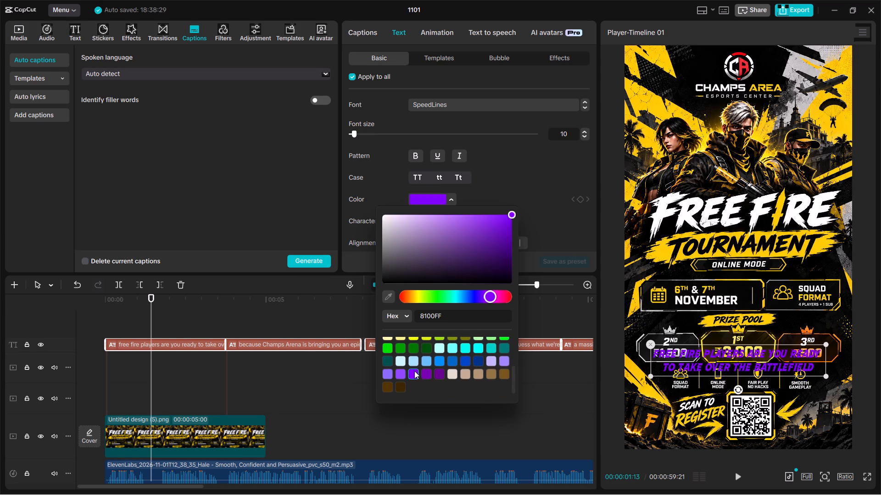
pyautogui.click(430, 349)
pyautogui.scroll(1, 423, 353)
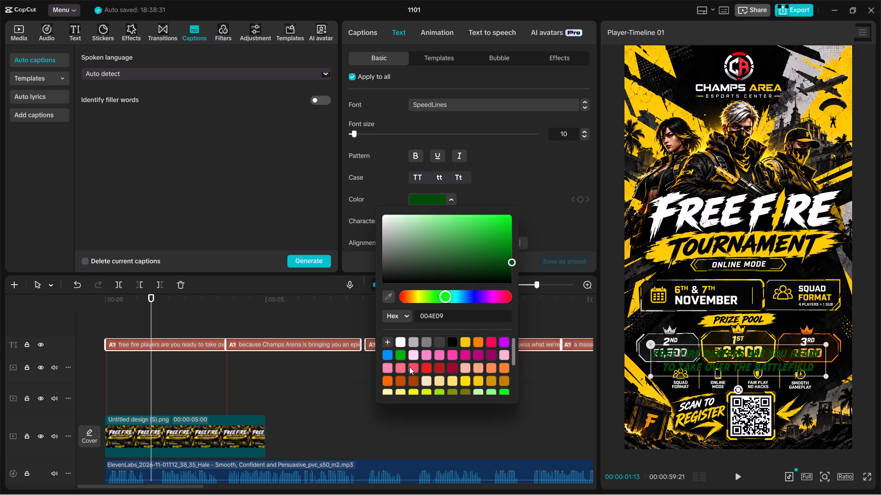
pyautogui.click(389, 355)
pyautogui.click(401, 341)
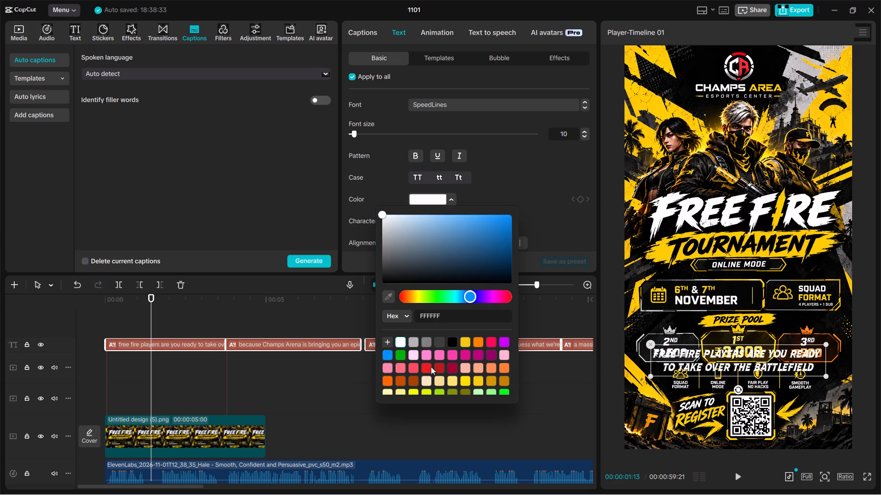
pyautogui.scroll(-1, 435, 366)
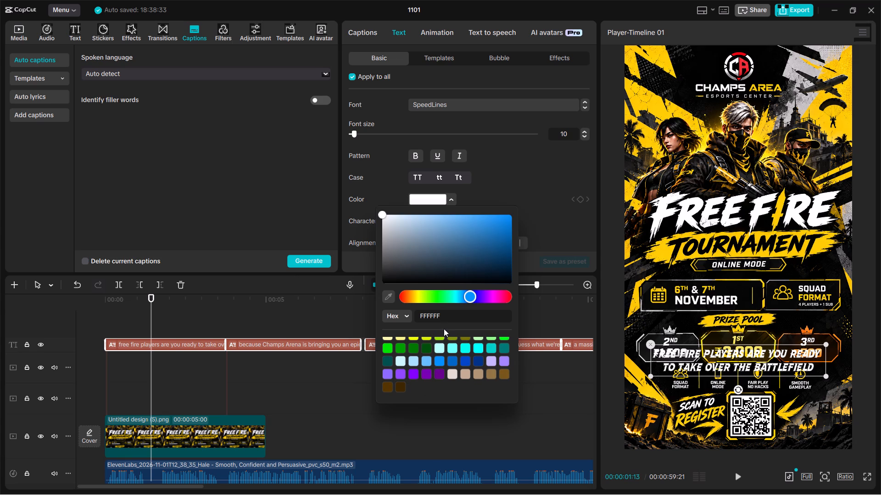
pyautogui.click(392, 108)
# Apply the first Classic text template, with bold white wide lettering, to all captions and preview it in playback.
pyautogui.click(431, 58)
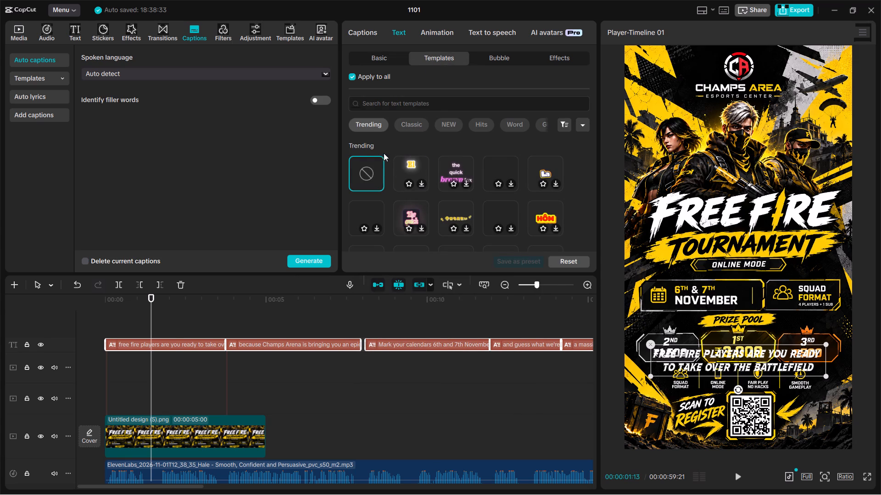
pyautogui.click(209, 342)
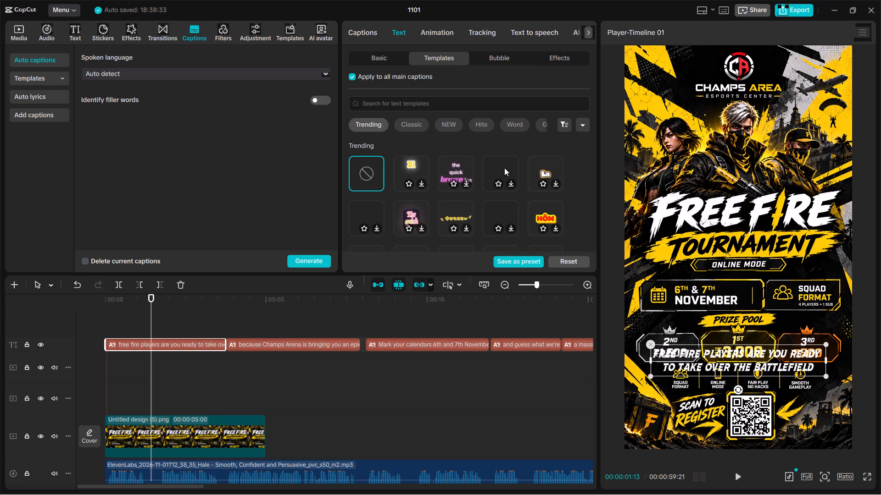
pyautogui.click(417, 128)
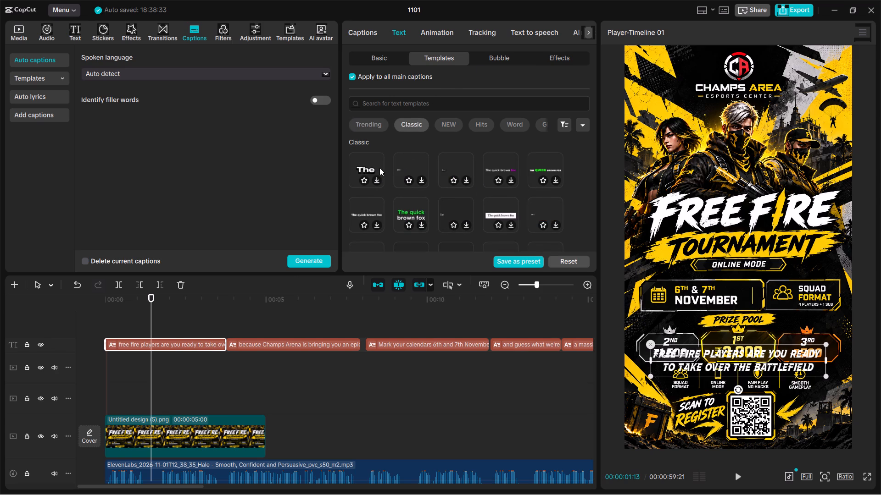
pyautogui.click(379, 168)
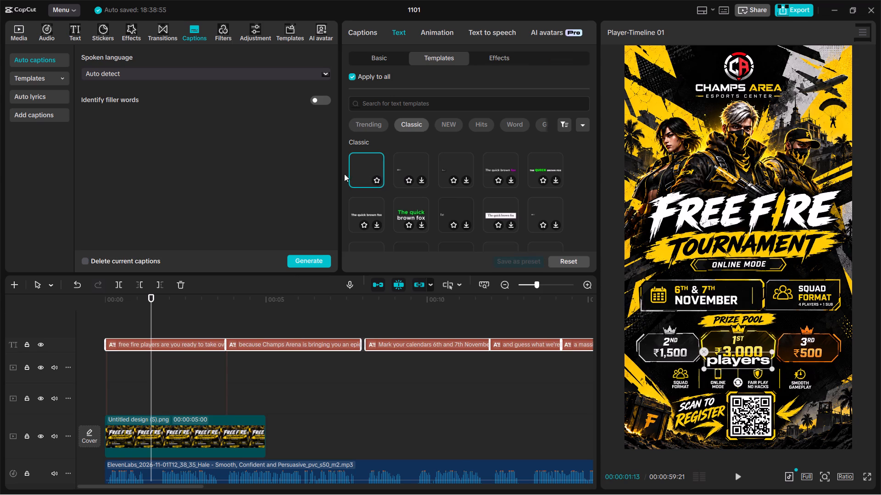
pyautogui.press('space')
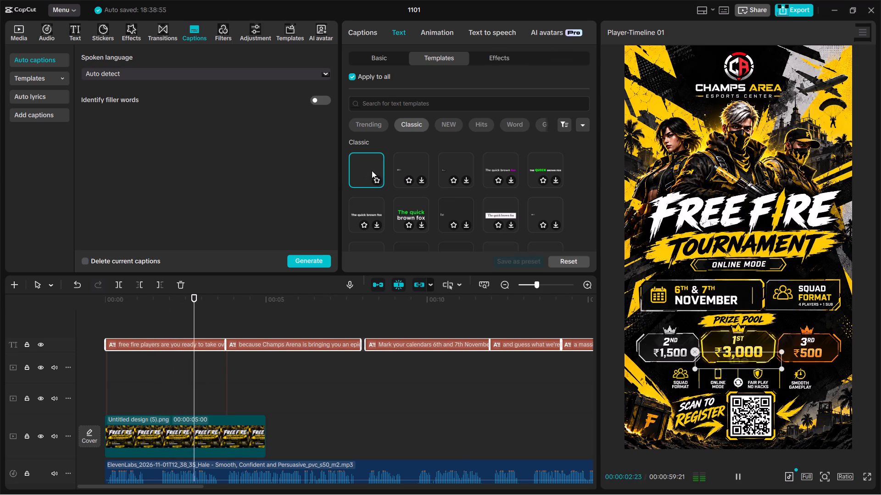
pyautogui.press('space')
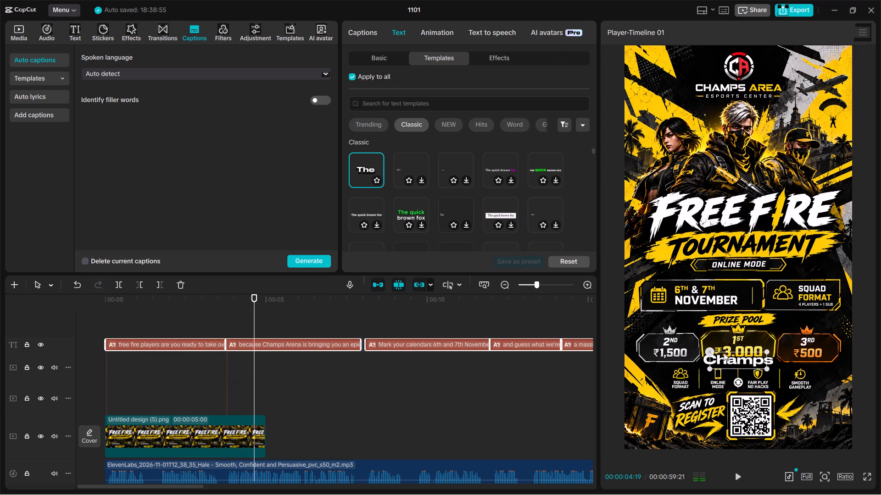
pyautogui.press('space')
pyautogui.press('space')
# Move the captions to the upper part of the frame, centred horizontally, preview them and return the playhead to the start.
pyautogui.moveTo(736, 361); pyautogui.dragTo(730, 173)
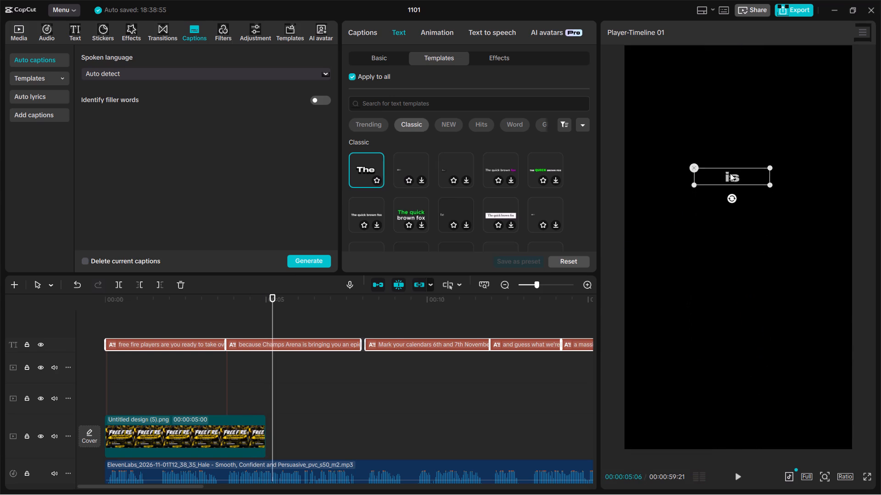
pyautogui.moveTo(730, 173); pyautogui.dragTo(734, 110)
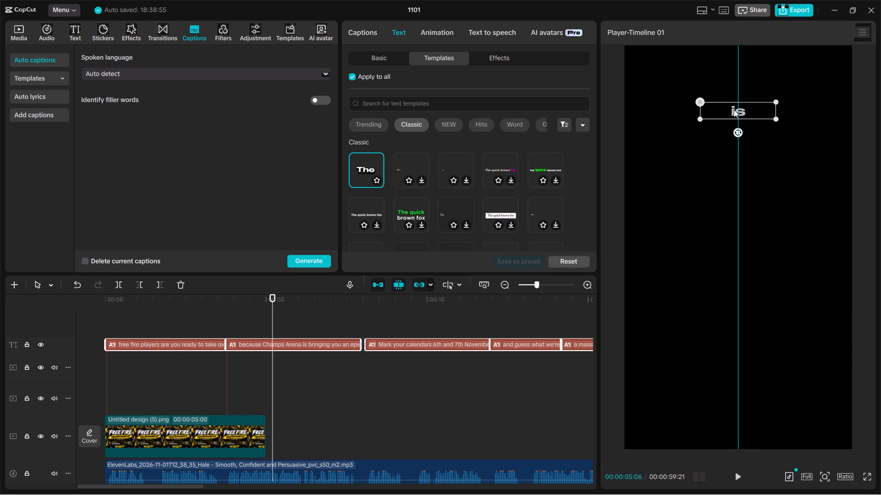
pyautogui.moveTo(734, 110); pyautogui.dragTo(733, 129)
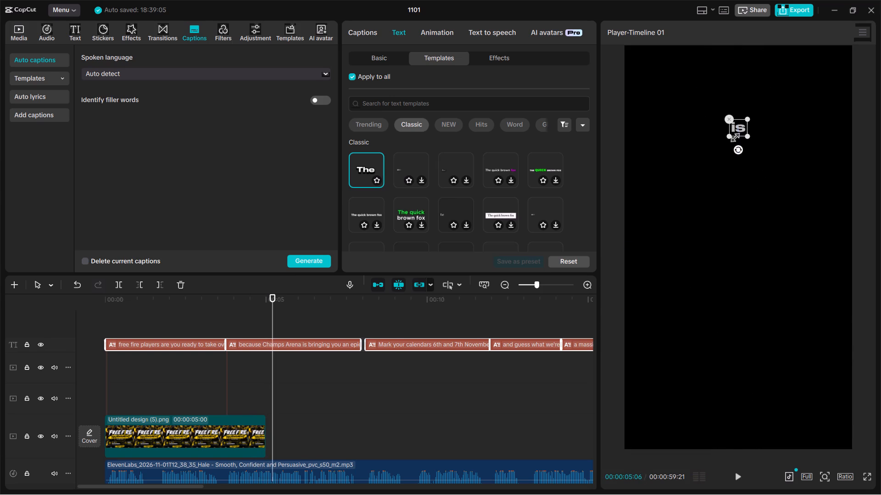
pyautogui.press('space')
pyautogui.press('space')
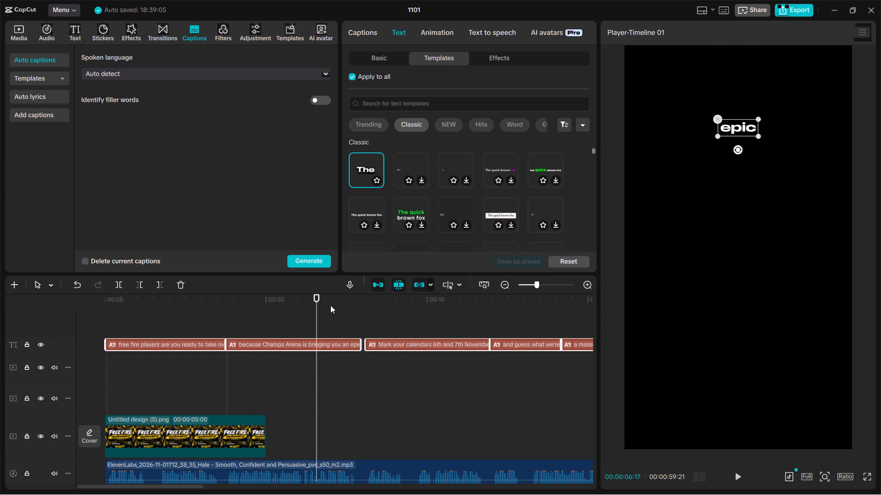
pyautogui.moveTo(319, 300); pyautogui.dragTo(83, 315)
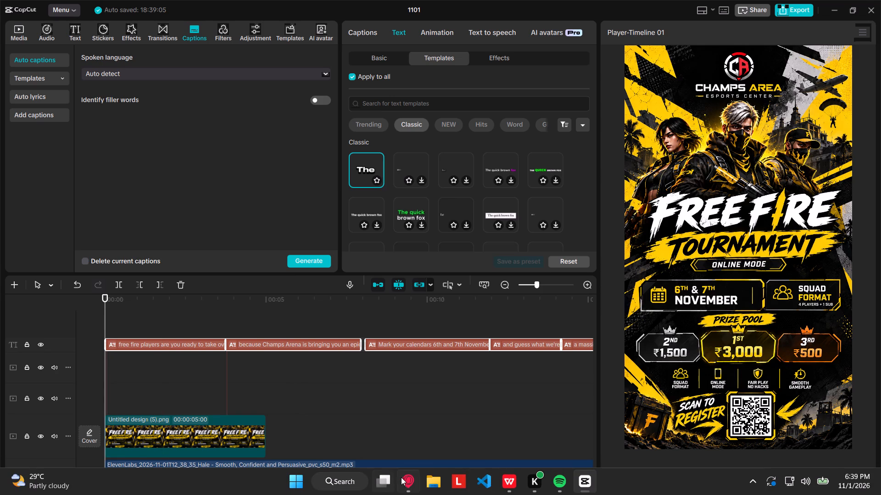
# Switch to Opera GX, open the Y2mate tab and move the floating video away from the page's lower corner.
pyautogui.click(405, 477)
pyautogui.click(393, 0)
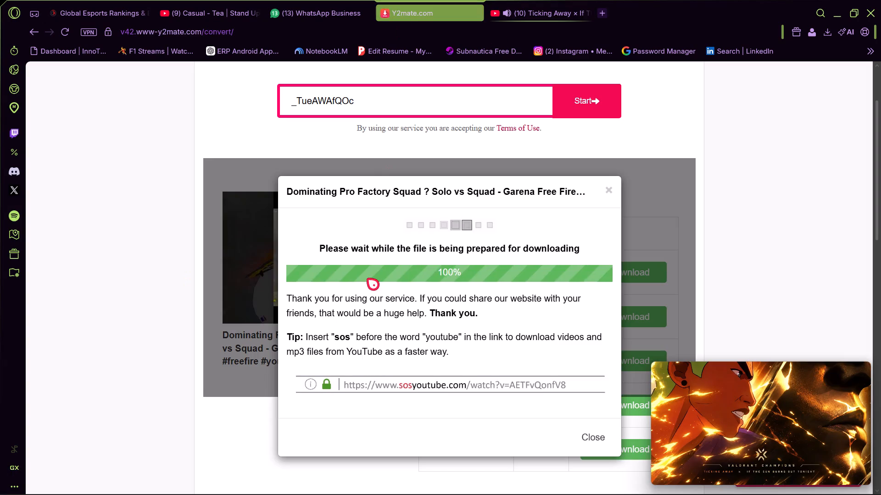
pyautogui.moveTo(774, 420); pyautogui.dragTo(725, 328)
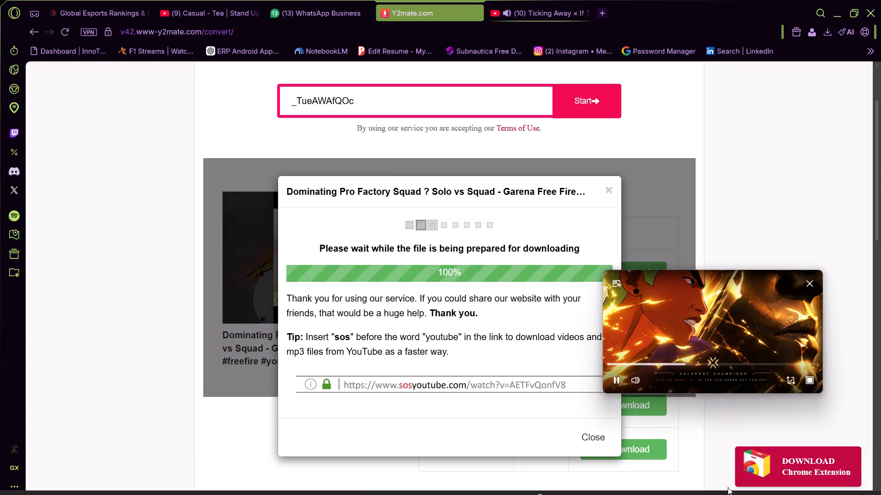
# Disconnect Proton VPN from the system tray.
pyautogui.click(728, 487)
pyautogui.rightClick(689, 426)
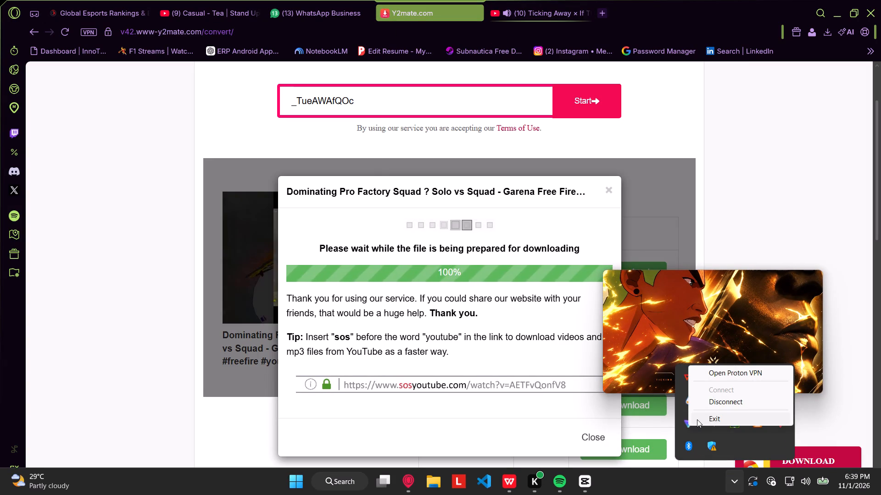
pyautogui.click(707, 404)
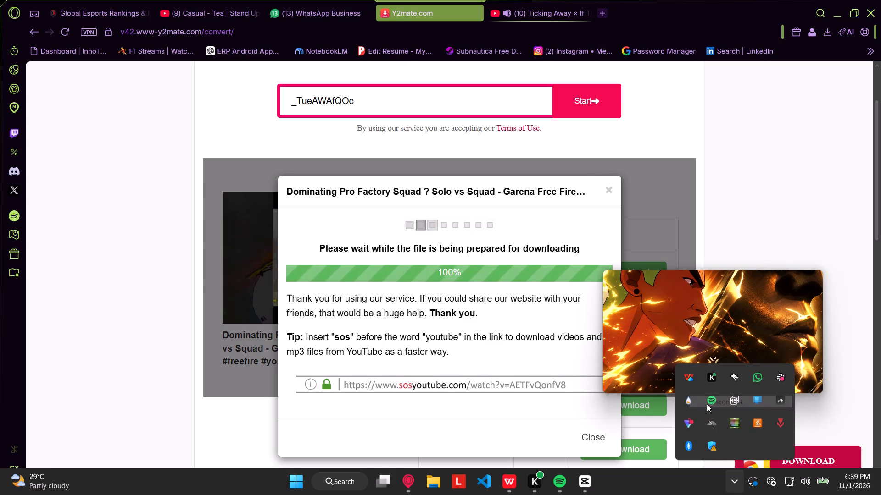
# Reload the Y2mate page and download the "Dominating Pro Factory Squad" Free Fire short as a 1080p MP4 into Downloads, closing the ad tab.
pyautogui.click(67, 30)
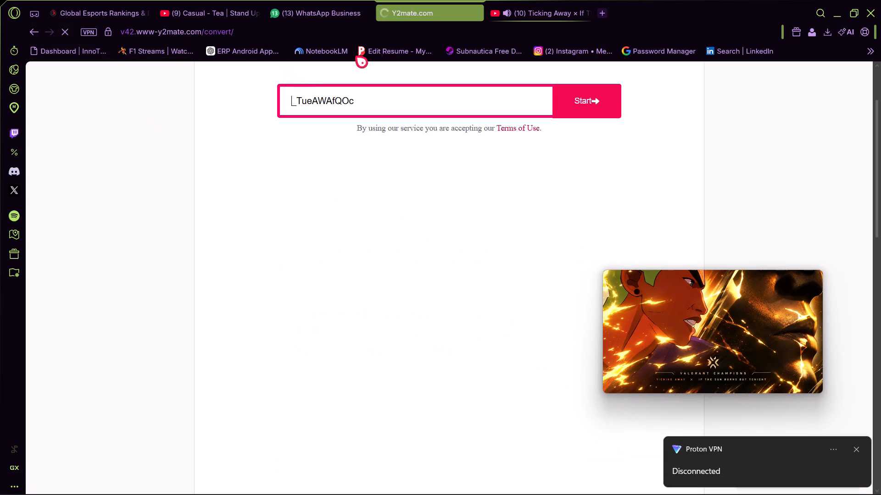
pyautogui.moveTo(692, 320); pyautogui.dragTo(754, 163)
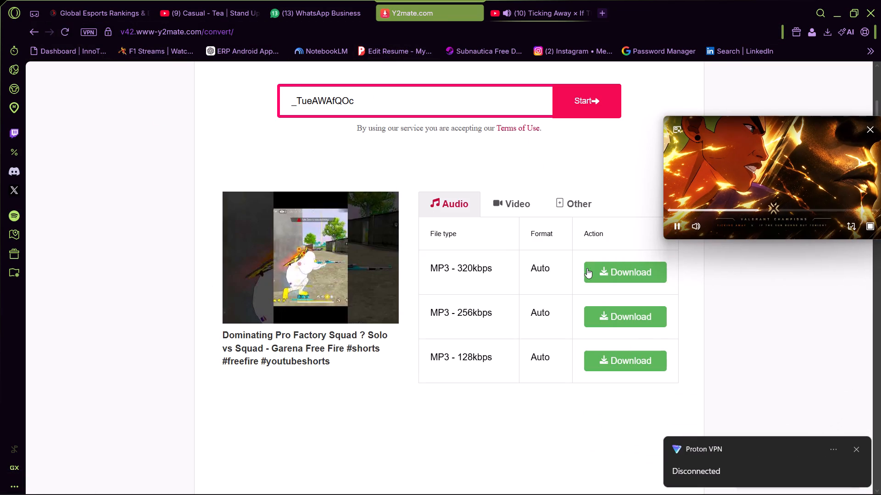
pyautogui.click(509, 208)
pyautogui.click(623, 269)
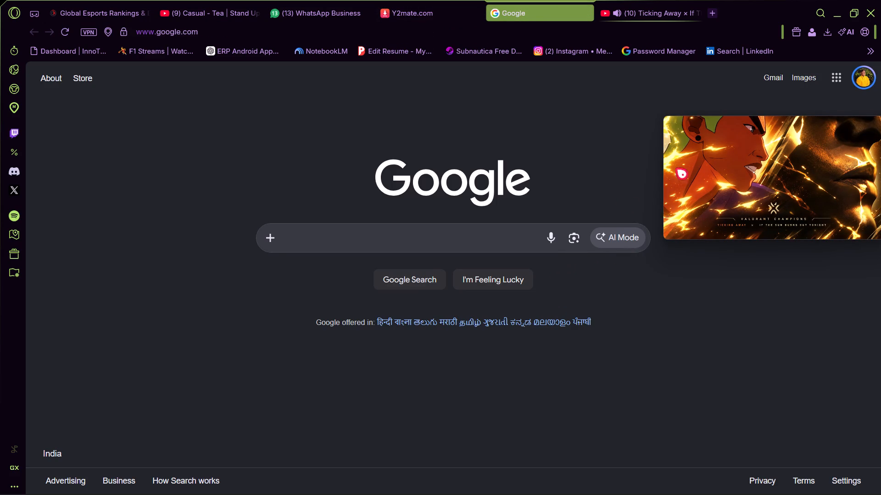
pyautogui.click(418, 0)
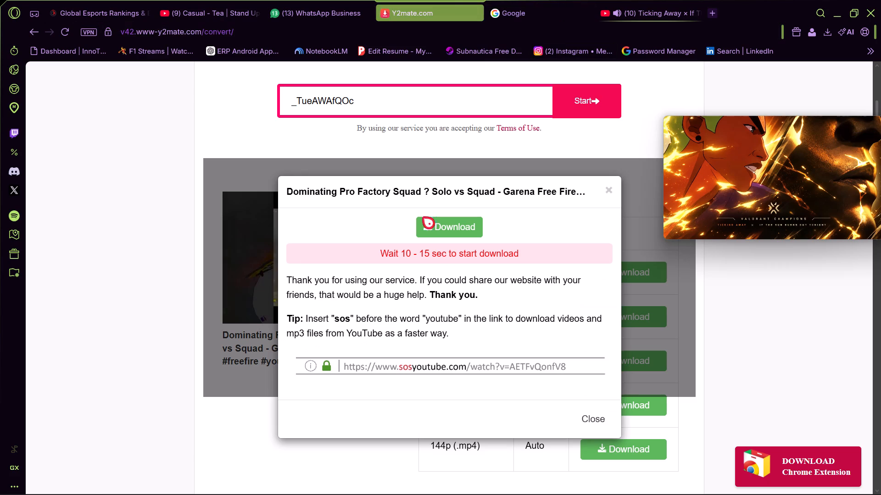
pyautogui.click(429, 220)
pyautogui.click(559, 12)
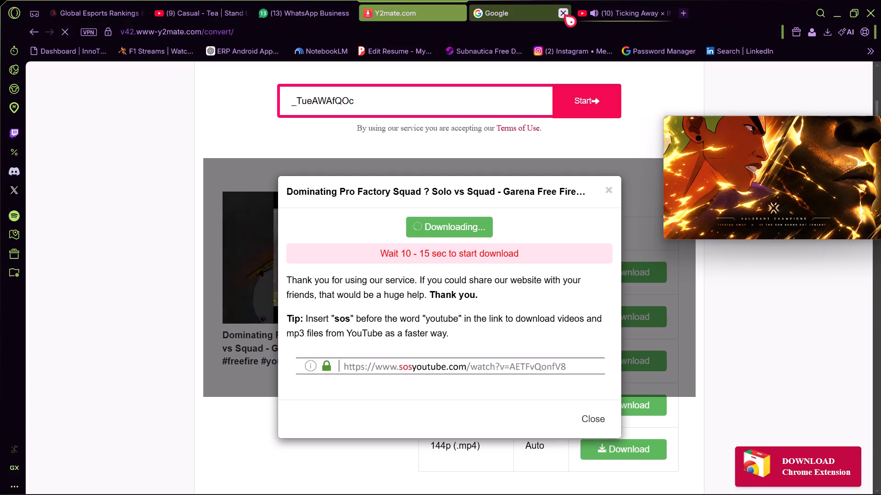
pyautogui.click(563, 14)
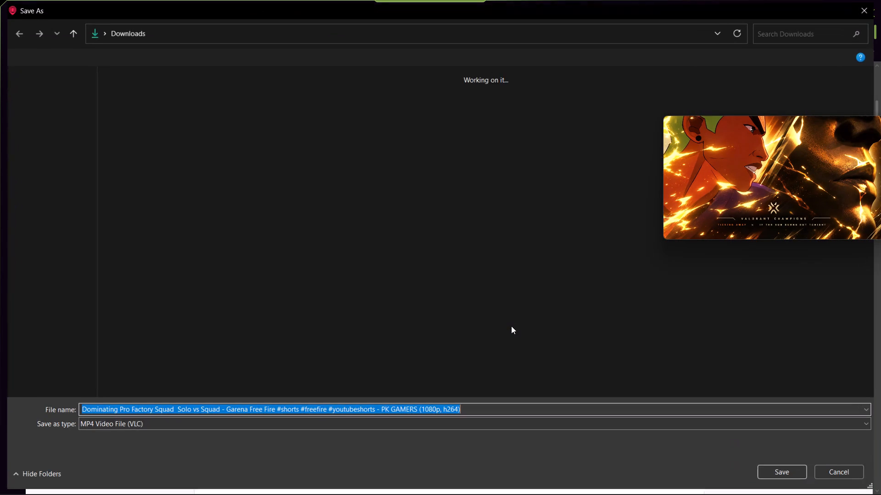
pyautogui.press('Return')
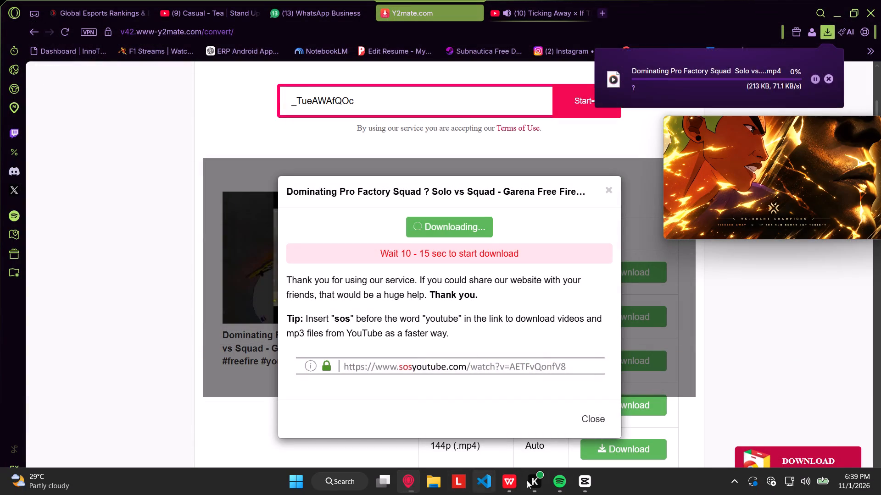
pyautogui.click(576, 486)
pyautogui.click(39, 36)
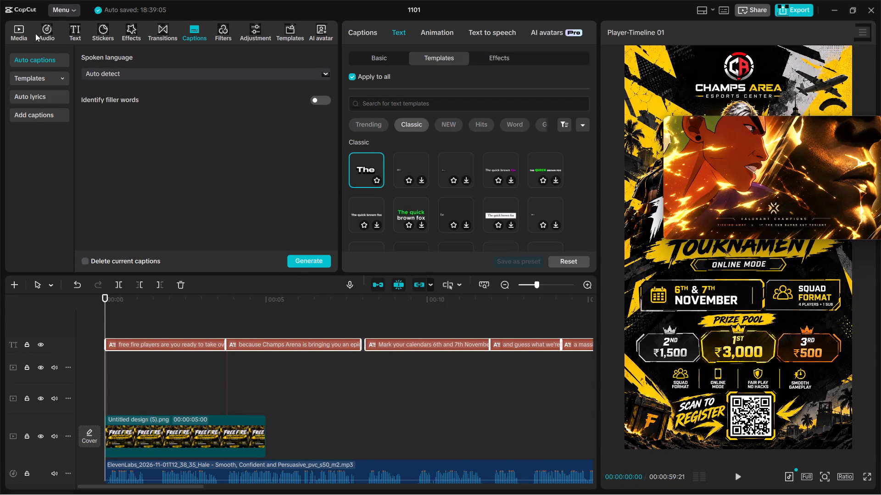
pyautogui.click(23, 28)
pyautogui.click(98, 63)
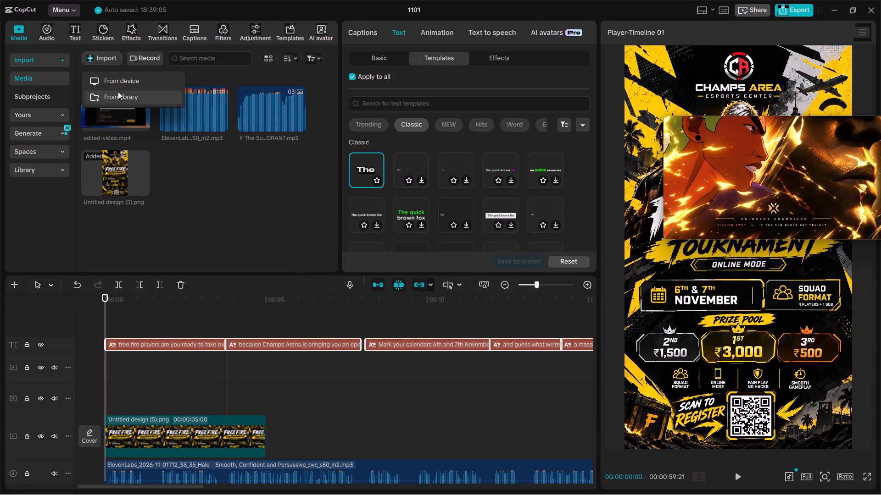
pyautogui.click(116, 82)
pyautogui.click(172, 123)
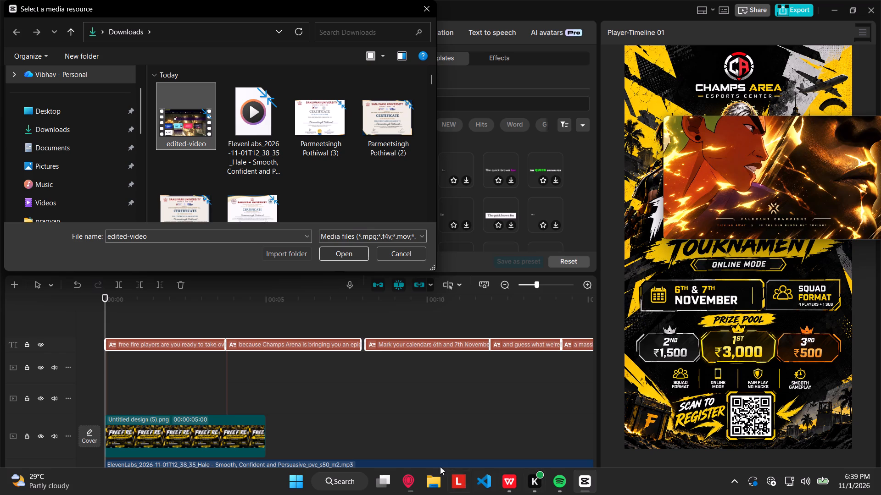
# Switch to Opera GX and check the progress of the gameplay download.
pyautogui.click(412, 477)
pyautogui.click(819, 34)
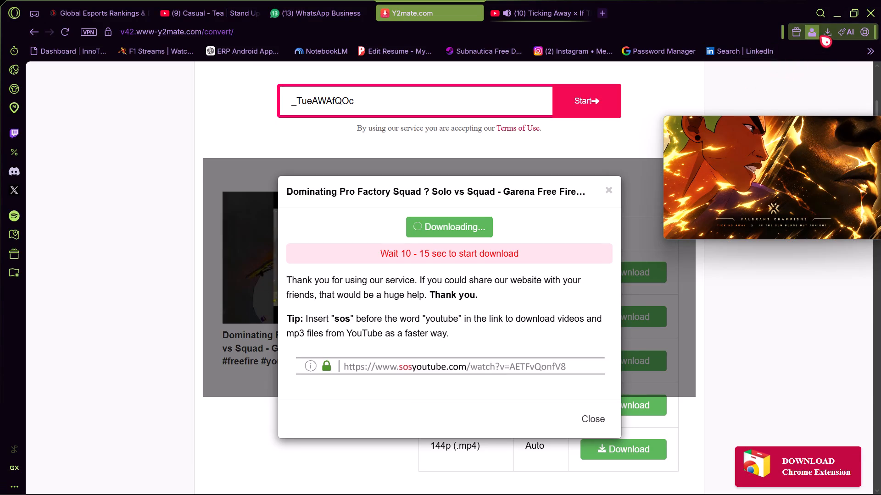
pyautogui.click(825, 34)
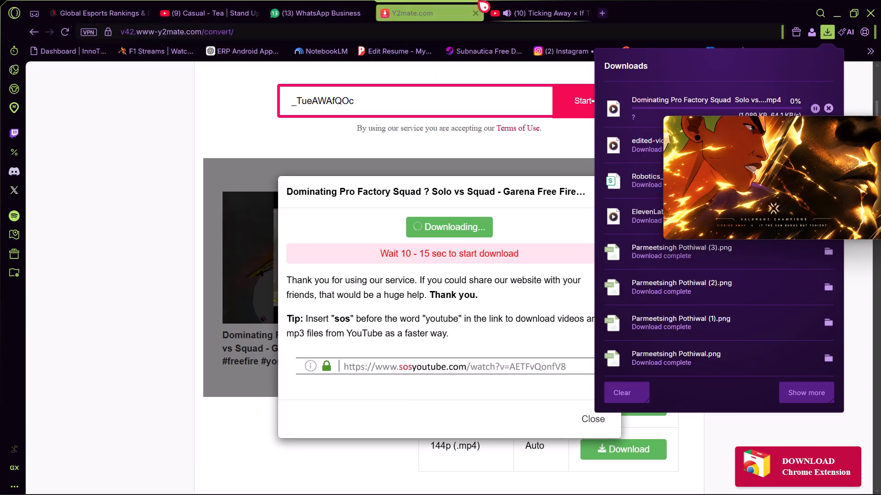
# Return to the YouTube results for "if the sun burns out tonight", open the Alexn Remix & Remaster of the VALORANT anthem and copy its link.
pyautogui.click(499, 0)
pyautogui.click(35, 33)
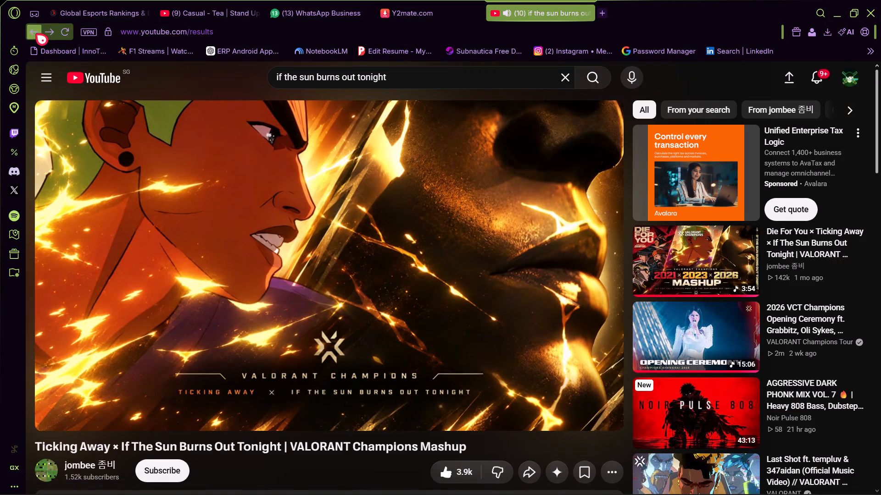
pyautogui.scroll(4, 278, 275)
pyautogui.scroll(-3, 295, 300)
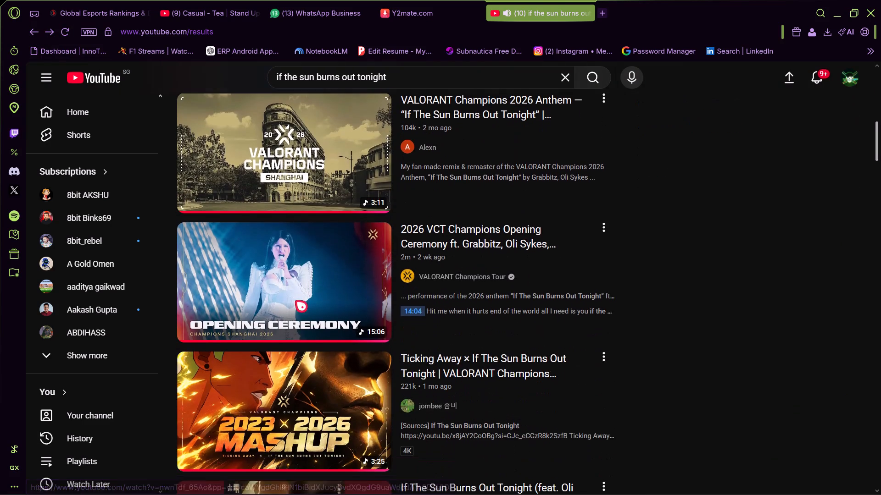
pyautogui.click(289, 165)
pyautogui.click(345, 27)
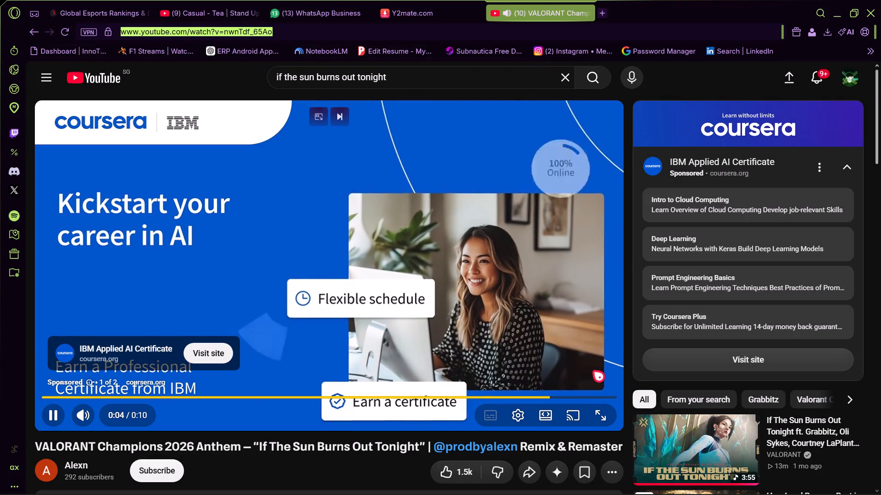
pyautogui.click(594, 378)
pyautogui.click(348, 31)
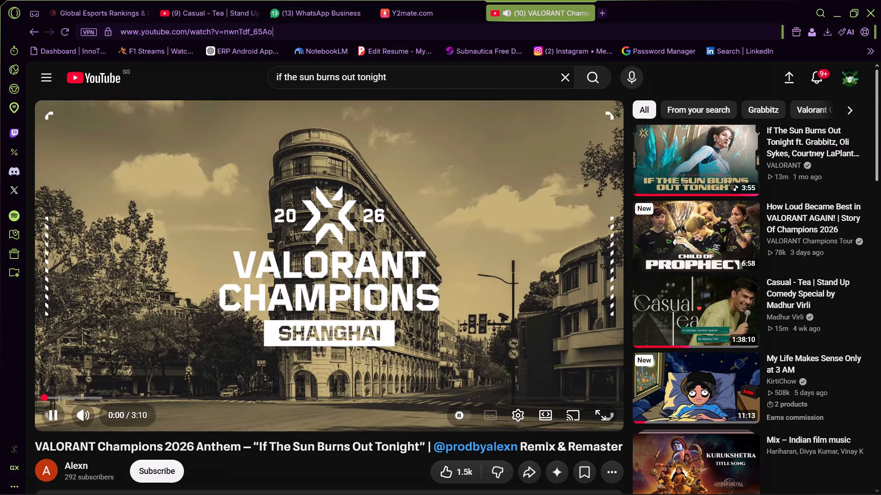
pyautogui.hotkey('ctrl', 'c')
# Submit the copied remix link to Y2mate for conversion and close the ad tab that opens.
pyautogui.click(422, 0)
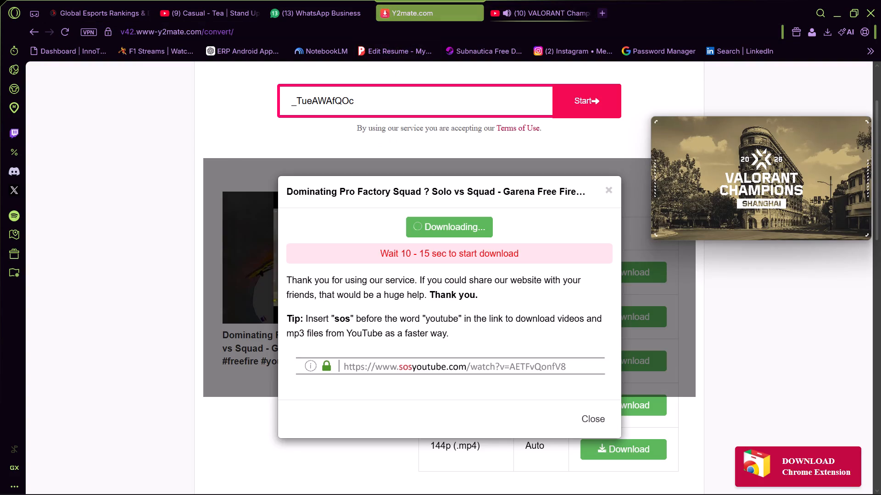
pyautogui.click(367, 93)
pyautogui.hotkey('ctrl', 'a')
pyautogui.hotkey('ctrl', 'v')
pyautogui.click(574, 97)
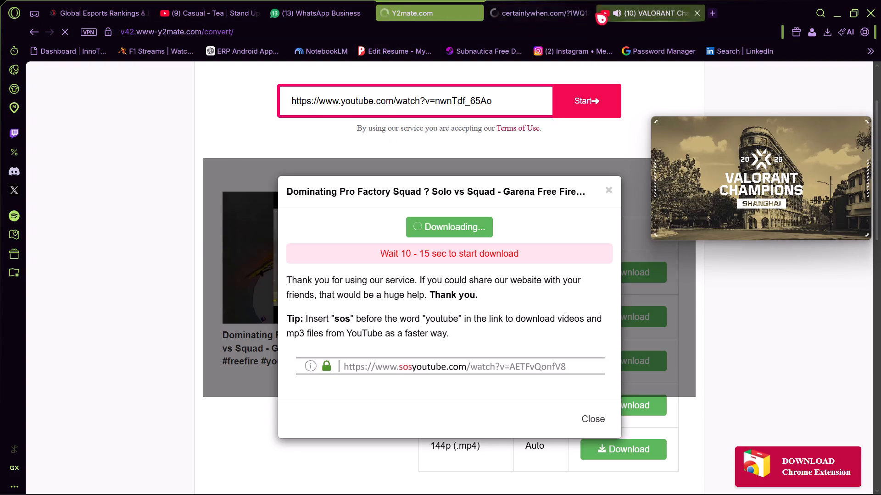
pyautogui.click(589, 11)
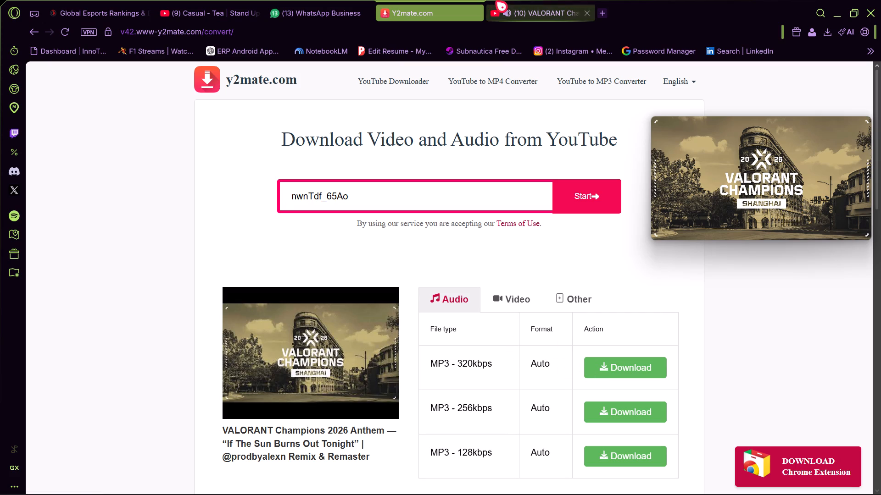
# Close the YouTube remix tab and toggle music playback in Spotify.
pyautogui.click(514, 0)
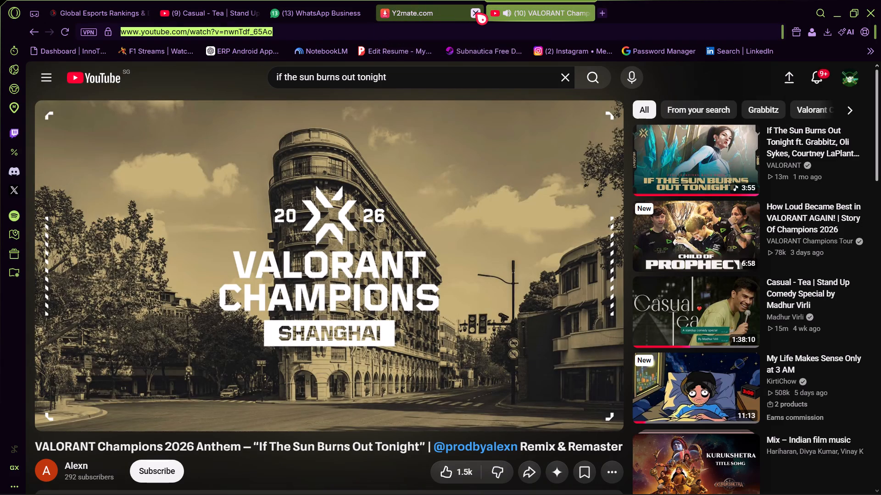
pyautogui.click(584, 14)
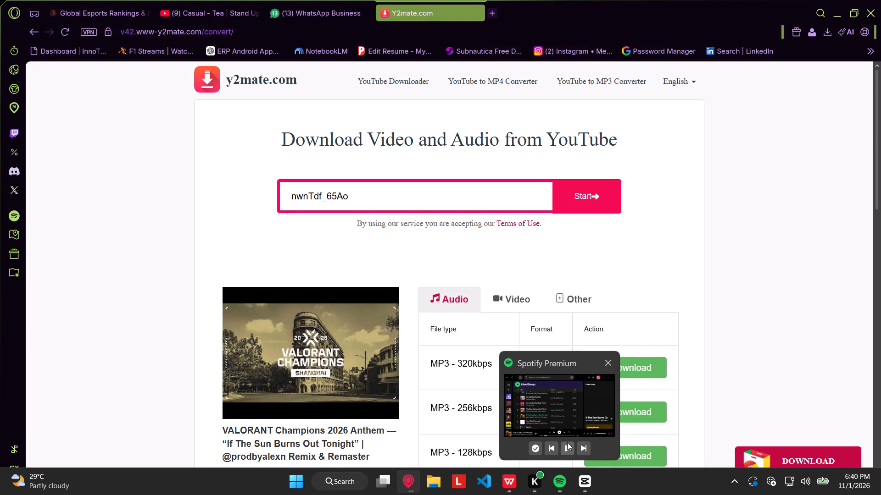
pyautogui.click(567, 442)
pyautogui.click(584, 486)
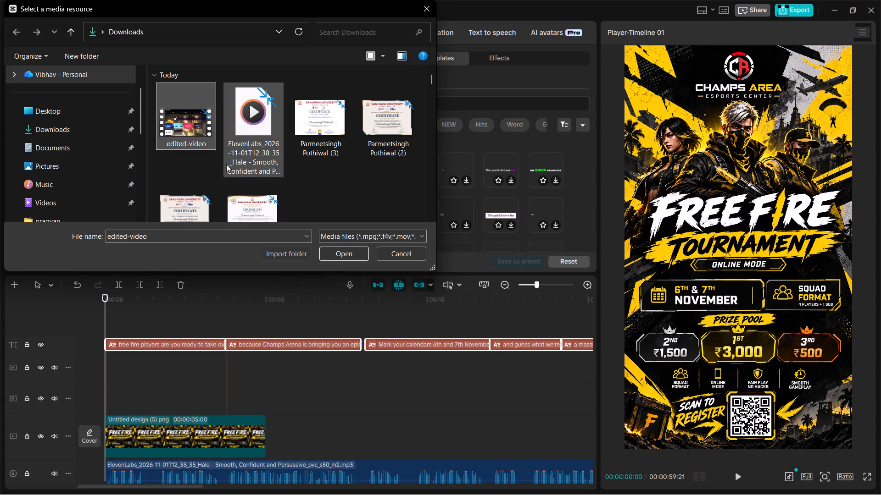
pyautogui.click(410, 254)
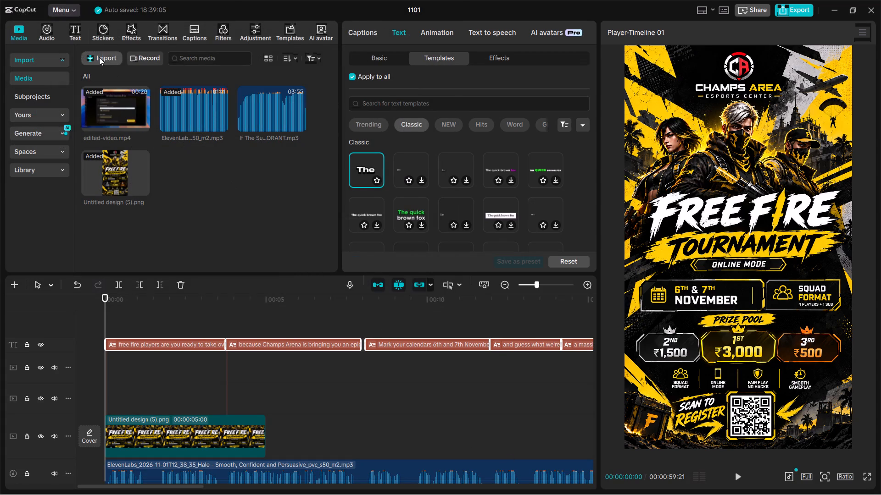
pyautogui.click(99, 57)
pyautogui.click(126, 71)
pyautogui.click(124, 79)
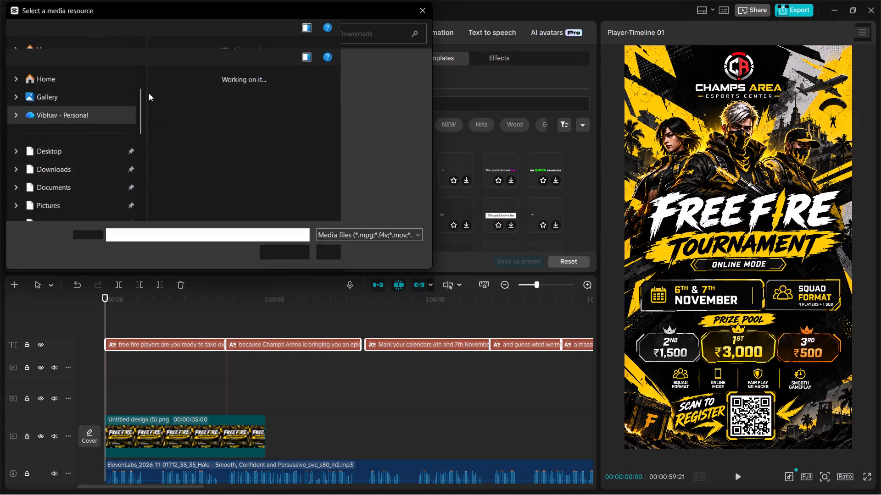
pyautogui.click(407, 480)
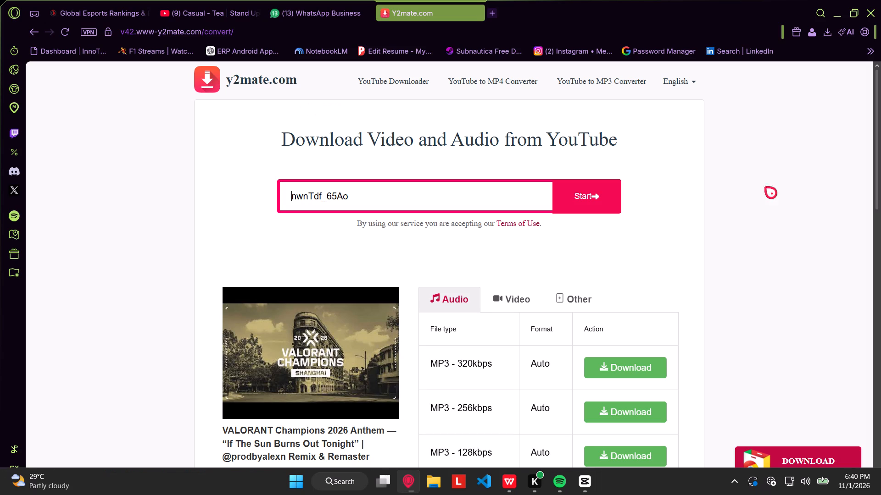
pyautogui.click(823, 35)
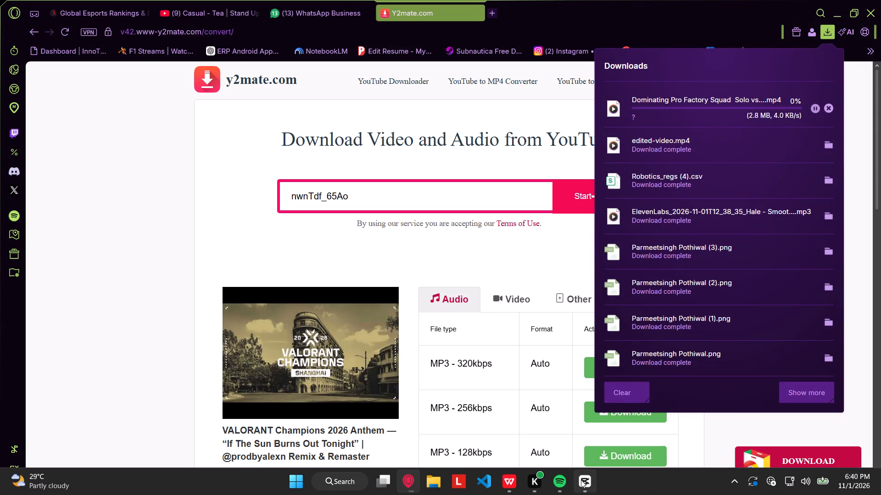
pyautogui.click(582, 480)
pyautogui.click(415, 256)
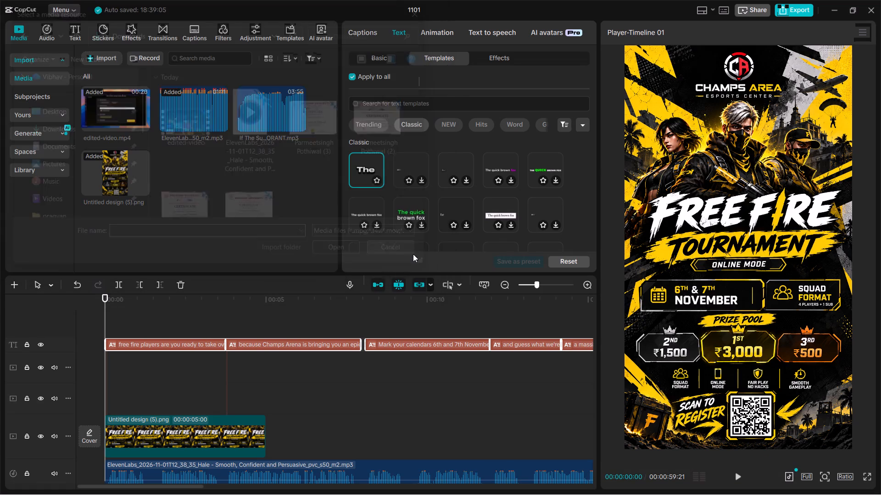
# Find the caption "simply visit Champs Arena Dot Pro" over the screen clip and correct the site name to "champsarena.pro".
pyautogui.moveTo(178, 486); pyautogui.dragTo(464, 494)
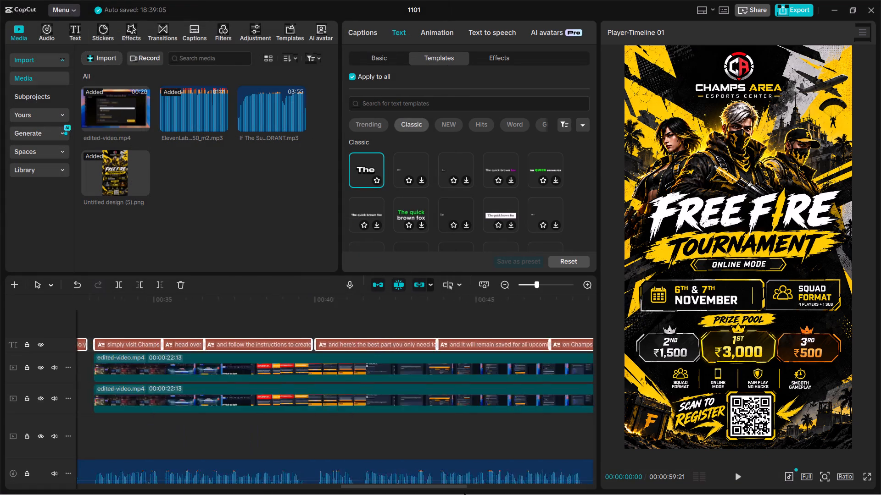
pyautogui.moveTo(464, 494); pyautogui.dragTo(409, 492)
pyautogui.click(233, 298)
pyautogui.click(212, 303)
pyautogui.press('space')
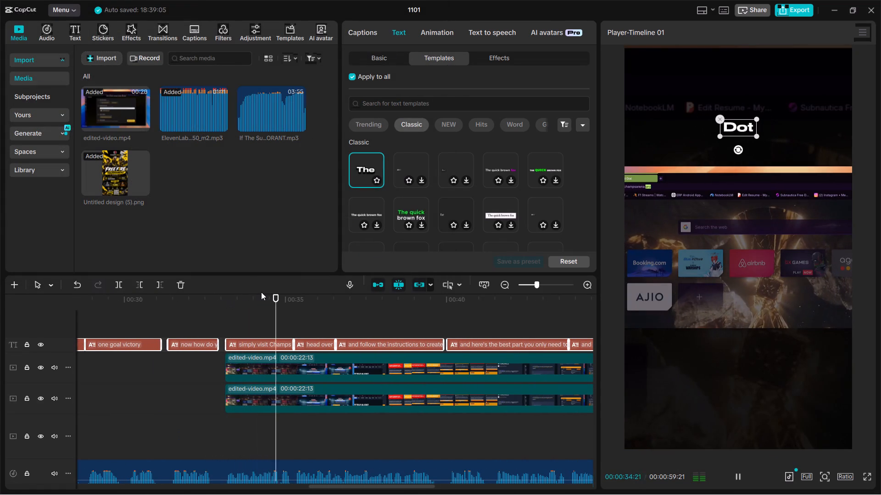
pyautogui.press('space')
pyautogui.doubleClick(272, 345)
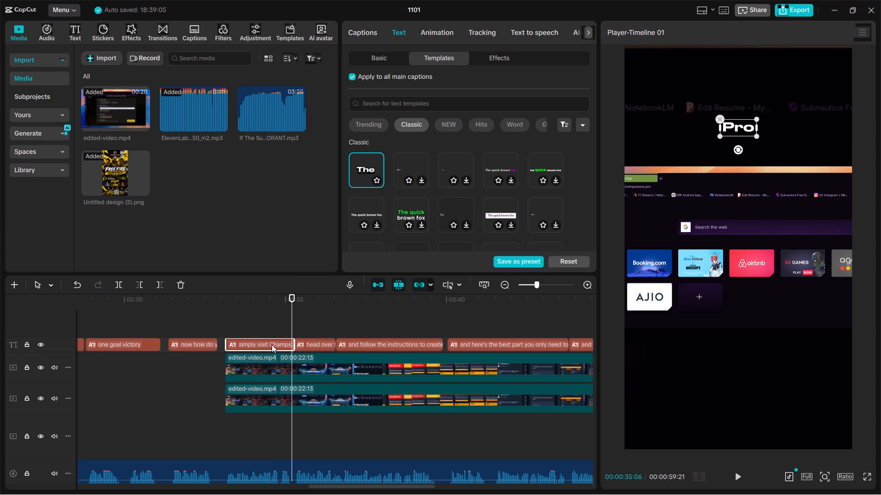
pyautogui.doubleClick(254, 343)
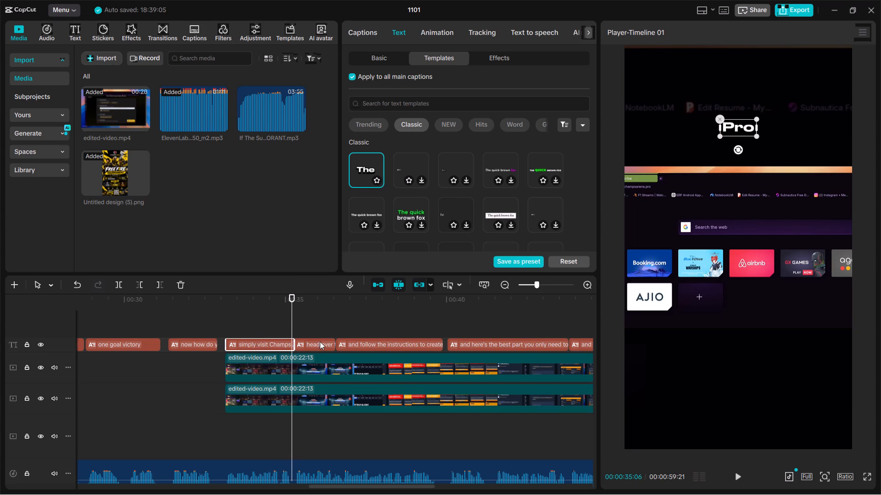
pyautogui.click(320, 341)
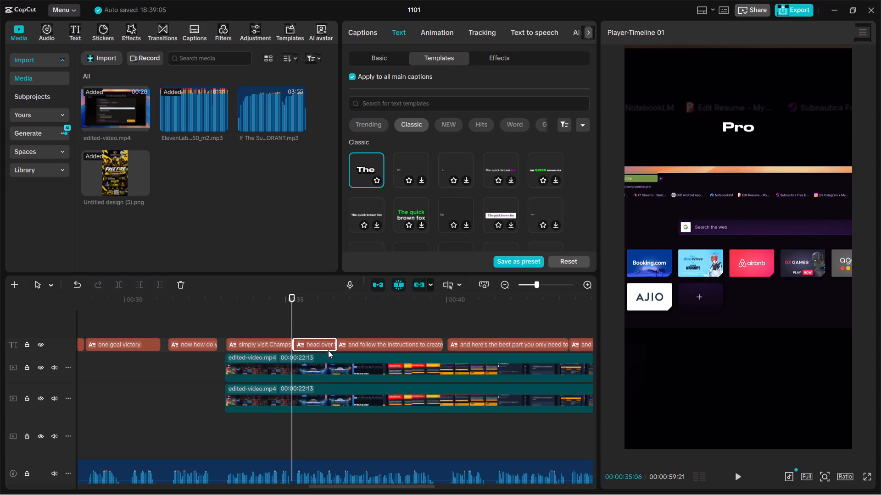
pyautogui.click(279, 339)
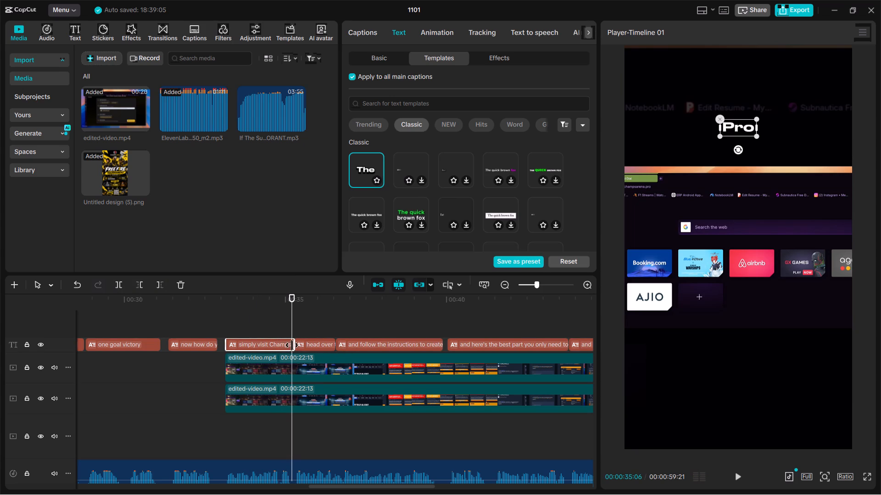
pyautogui.doubleClick(283, 345)
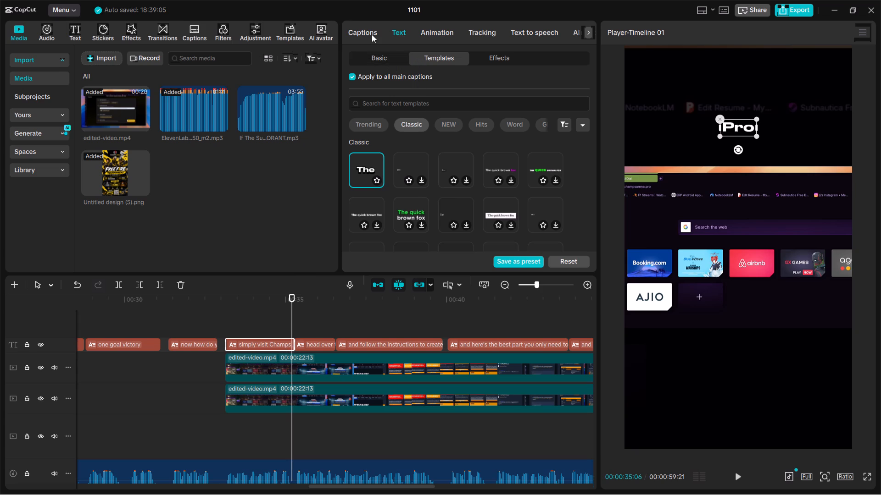
pyautogui.click(372, 34)
pyautogui.doubleClick(446, 136)
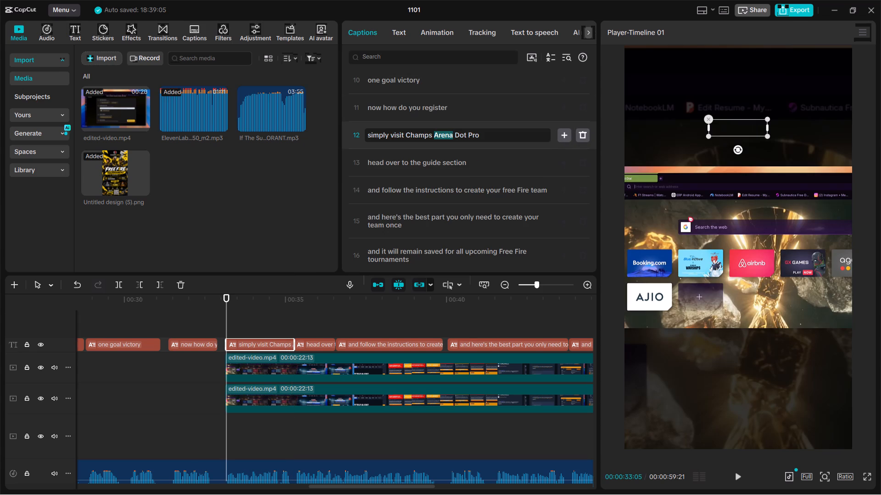
pyautogui.moveTo(407, 132); pyautogui.dragTo(480, 137)
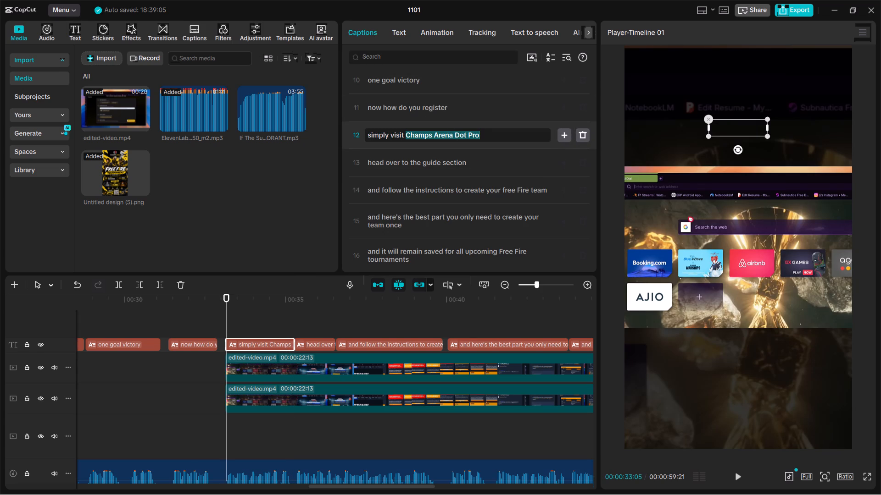
pyautogui.moveTo(480, 137); pyautogui.dragTo(487, 134)
pyautogui.write('champsarena.pro')
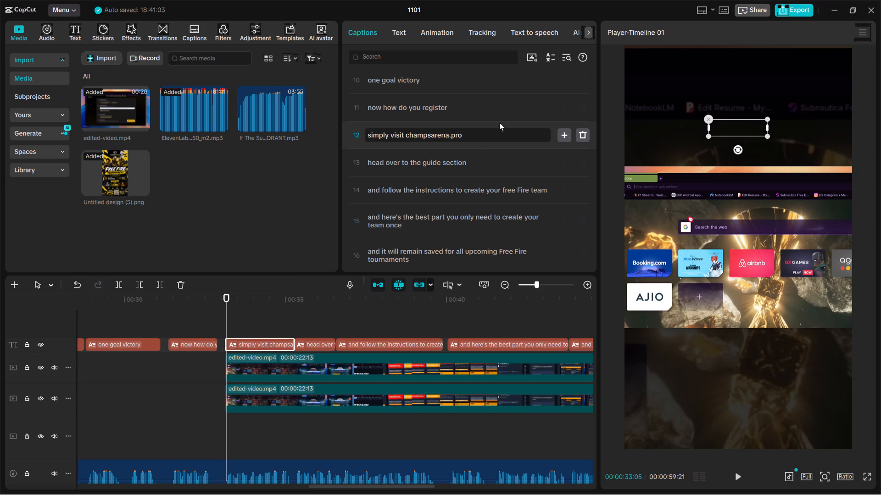
# Play the timeline from the "now how do you register" caption to the end, checking the remaining captions against the voice-over.
pyautogui.click(510, 112)
pyautogui.press('space')
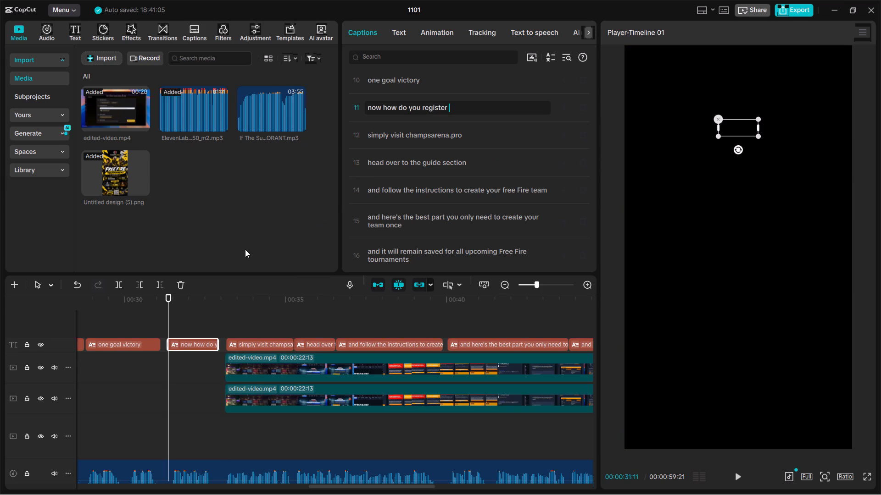
pyautogui.click(324, 191)
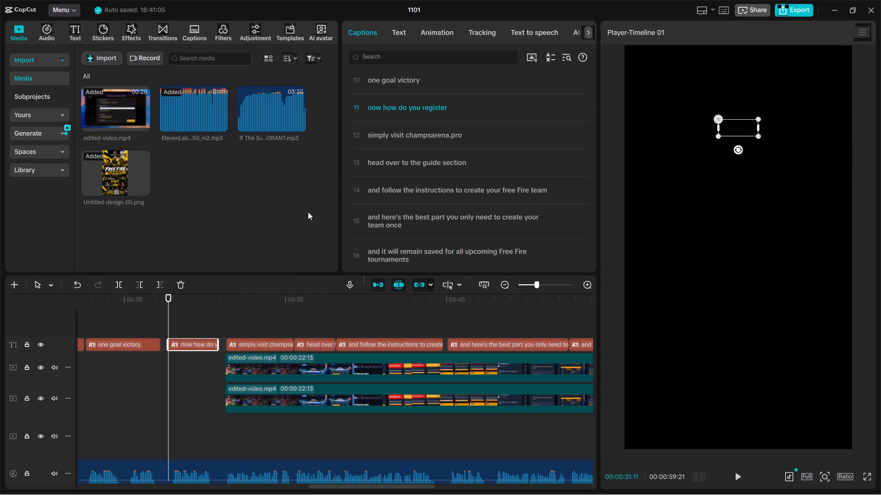
pyautogui.press('space')
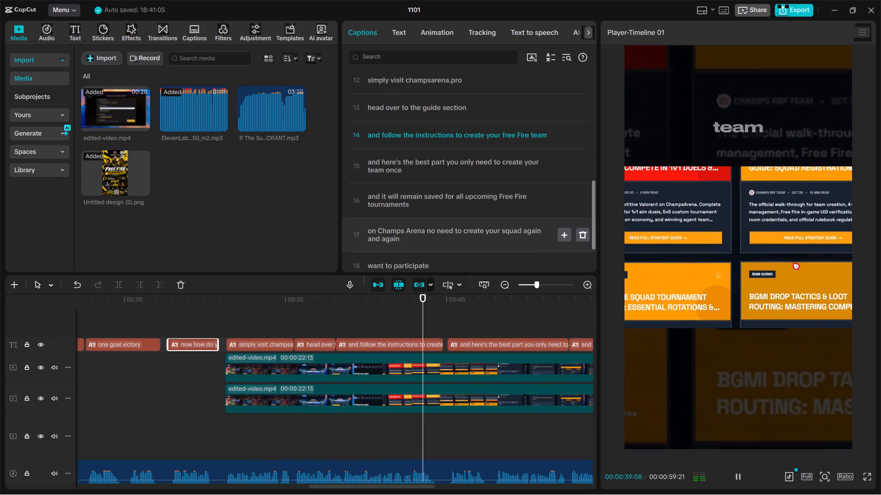
pyautogui.scroll(-2, 463, 238)
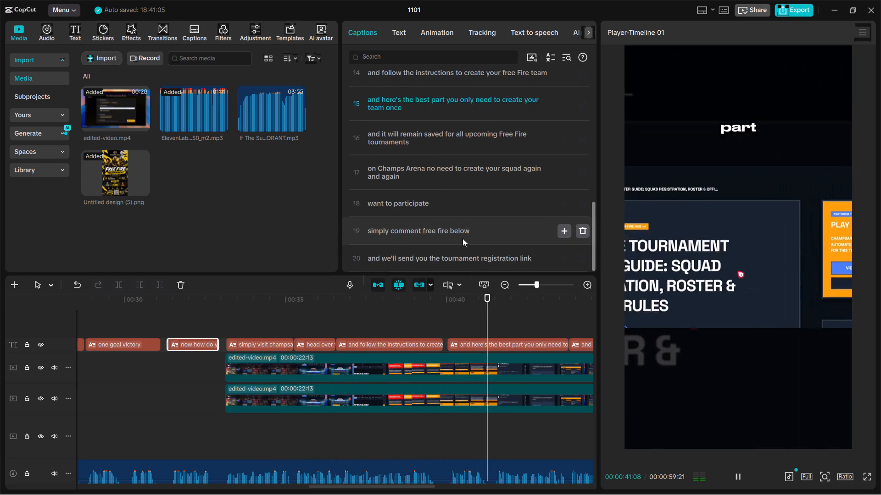
pyautogui.scroll(-1, 466, 239)
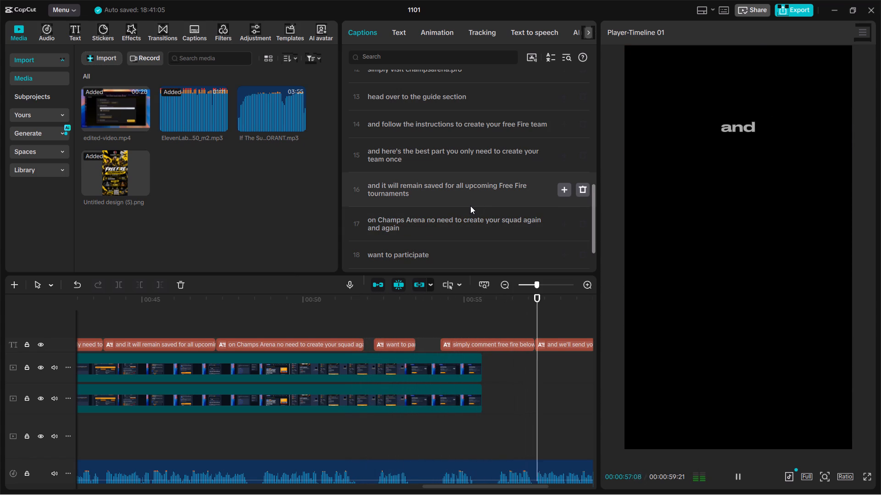
pyautogui.scroll(-4, 452, 210)
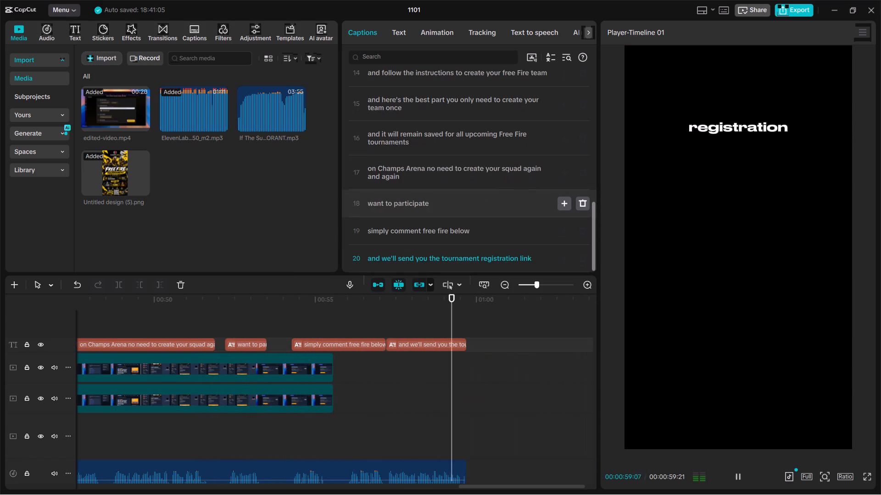
pyautogui.press('space')
pyautogui.scroll(-4, 438, 209)
pyautogui.press('space')
# Rewrite "free fire" in caption 19 as a capitalised, quoted phrase: simply comment "Free Fire" below.
pyautogui.scroll(-2, 415, 207)
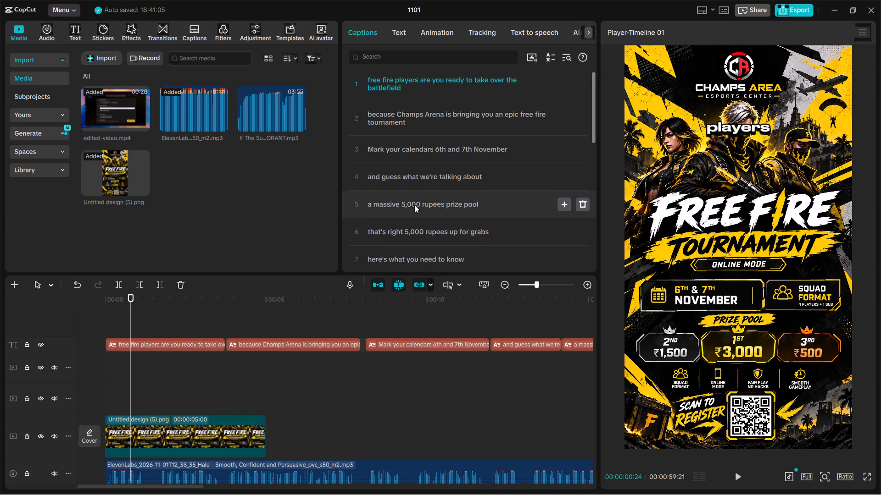
pyautogui.scroll(-20, 414, 205)
pyautogui.scroll(-1, 414, 205)
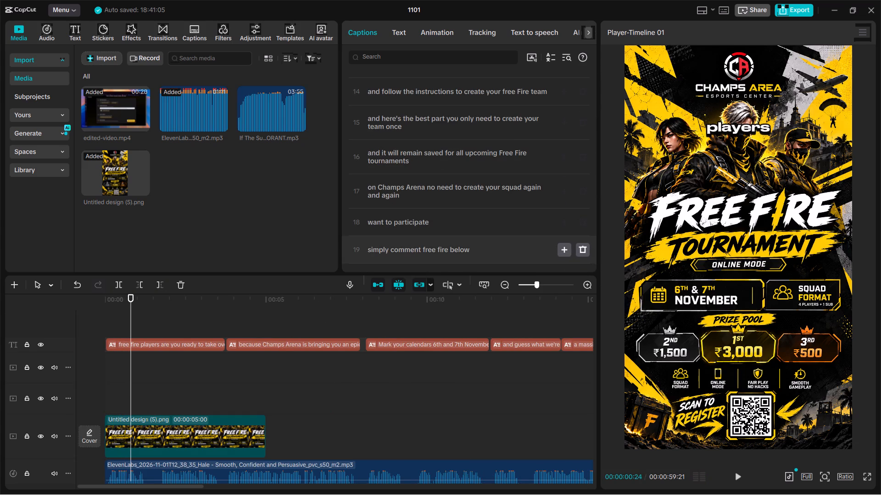
pyautogui.doubleClick(429, 250)
pyautogui.moveTo(447, 250); pyautogui.dragTo(421, 252)
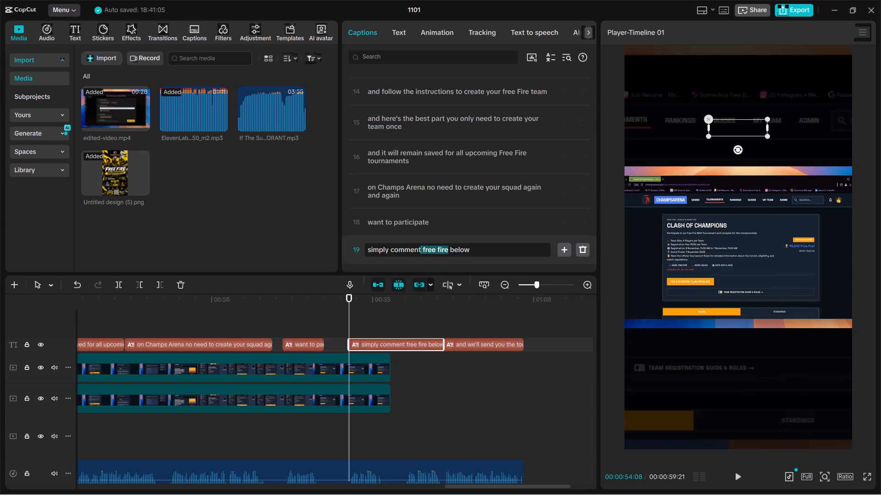
pyautogui.hotkey('shift', '"')
pyautogui.press('Left')
pyautogui.press('space')
pyautogui.press('Right')
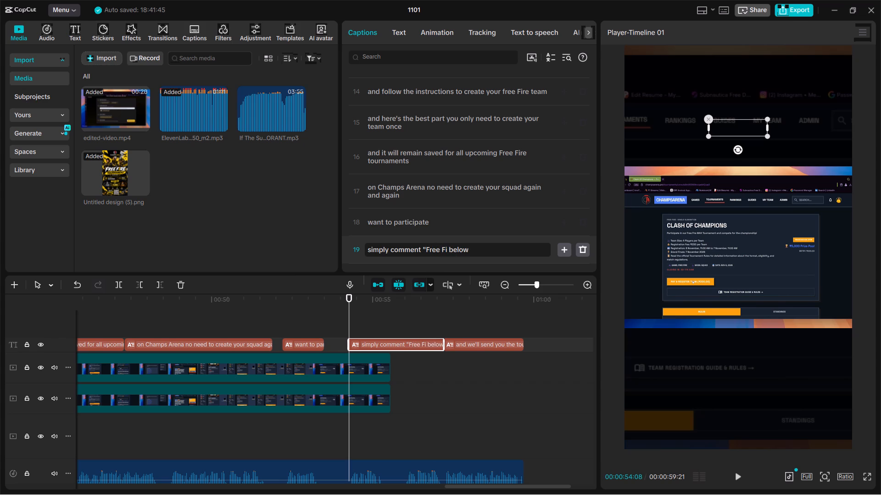
pyautogui.hotkey('shift', '"')
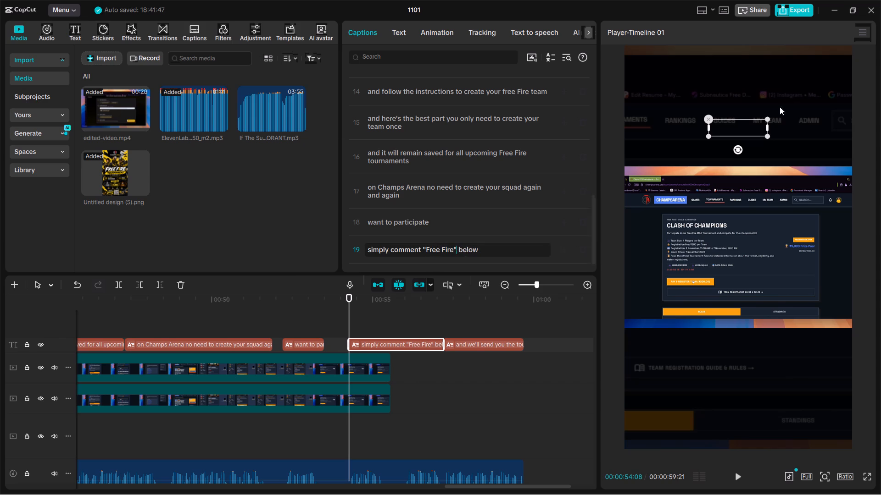
pyautogui.press('space')
pyautogui.click(296, 237)
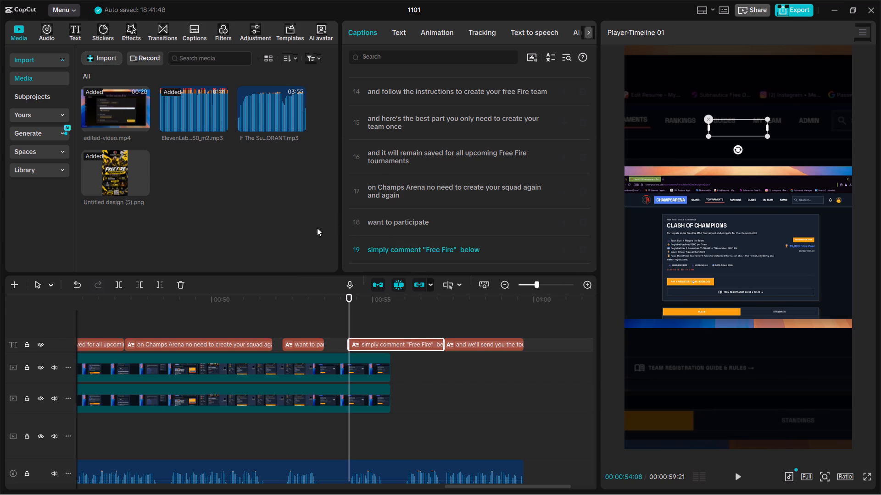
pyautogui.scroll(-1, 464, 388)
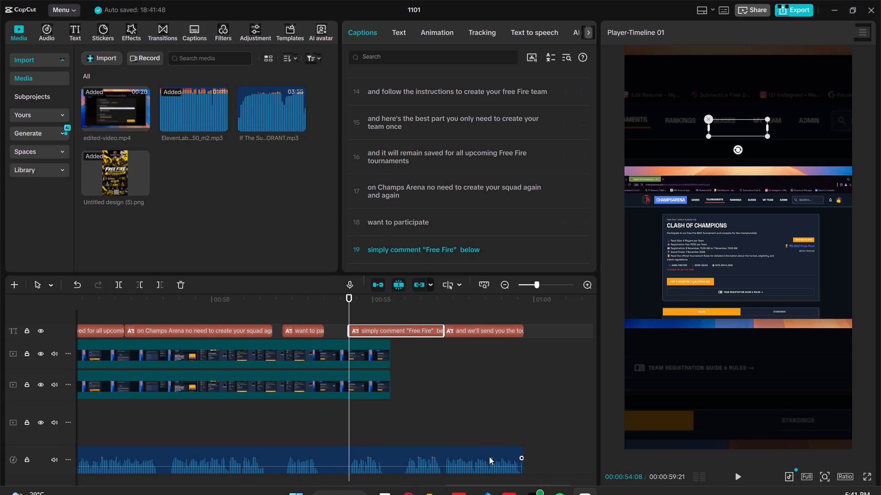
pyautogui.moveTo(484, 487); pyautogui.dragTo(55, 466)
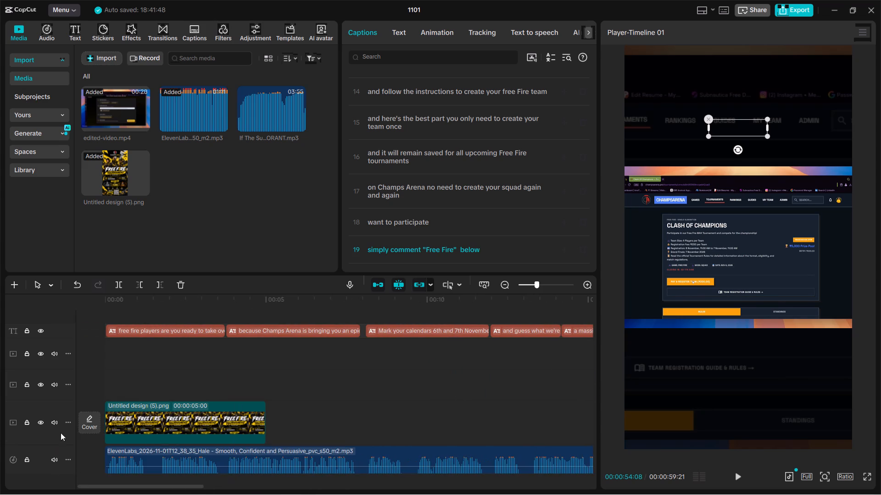
# Switch to Opera GX, pause the "Dominating Pro Factory Squad" gameplay video download and resume it.
pyautogui.click(409, 482)
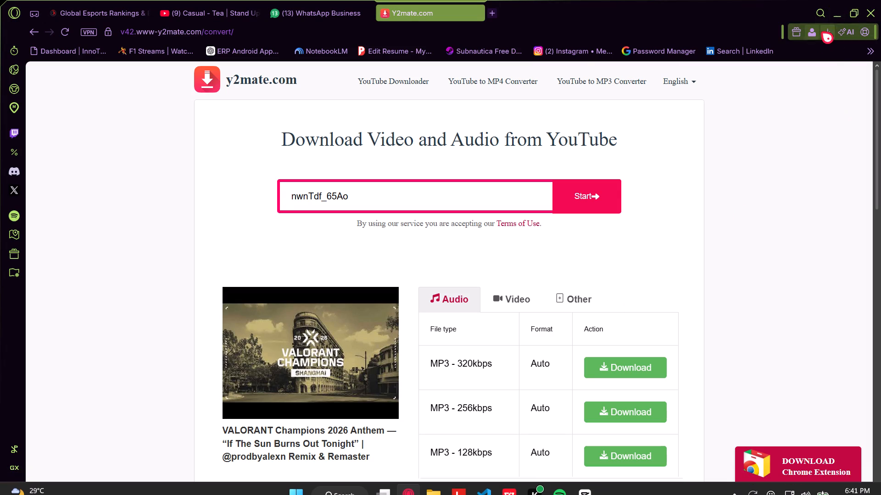
pyautogui.click(821, 31)
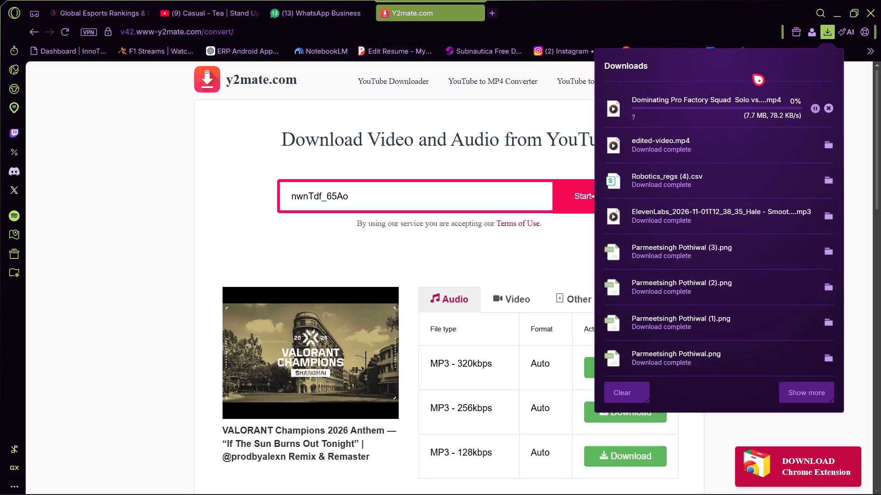
pyautogui.click(814, 110)
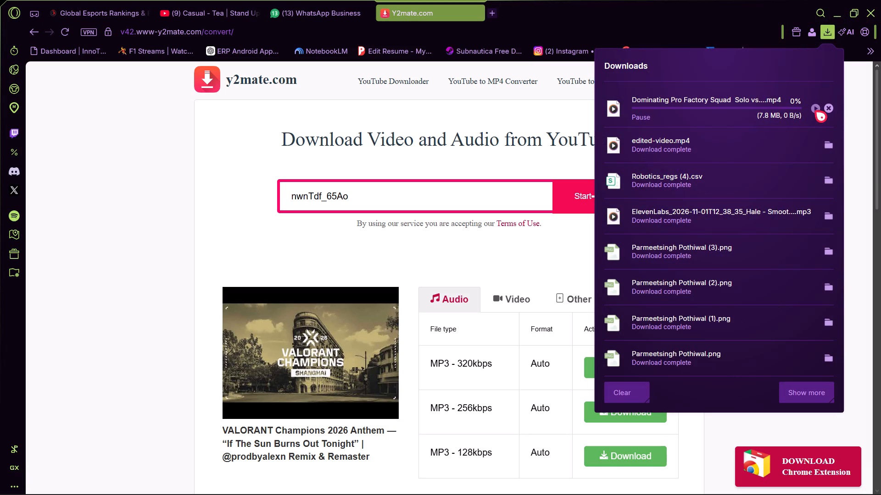
pyautogui.click(815, 108)
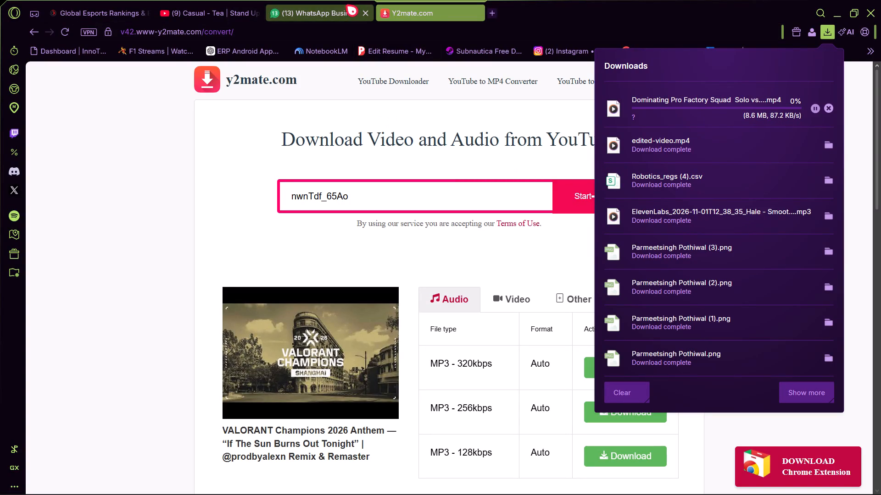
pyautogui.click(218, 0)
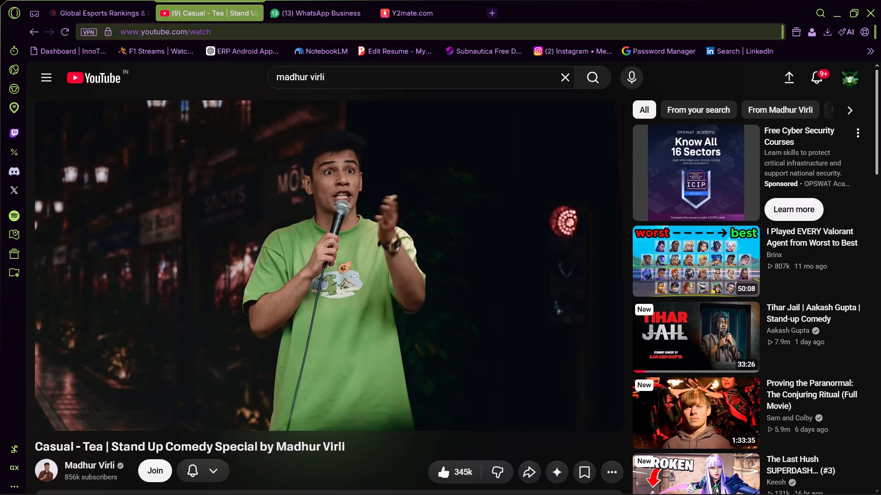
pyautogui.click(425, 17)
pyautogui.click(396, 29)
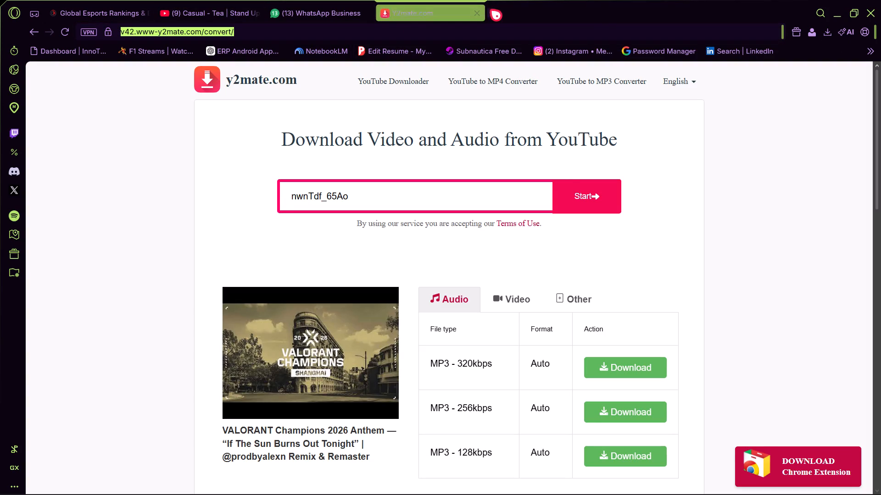
# Open YouTube in a new tab and search for "free fire clips".
pyautogui.click(490, 9)
pyautogui.write('youtube')
pyautogui.press('Return')
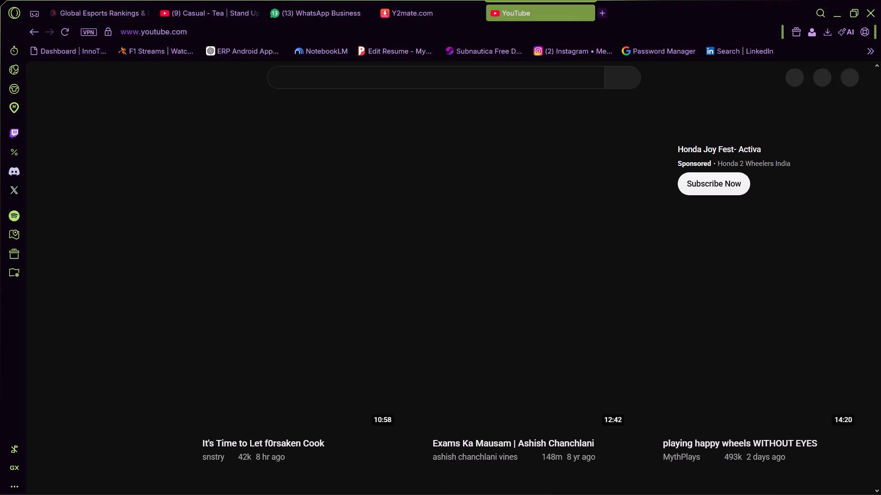
pyautogui.click(450, 82)
pyautogui.write('freefireew clips')
pyautogui.press('space')
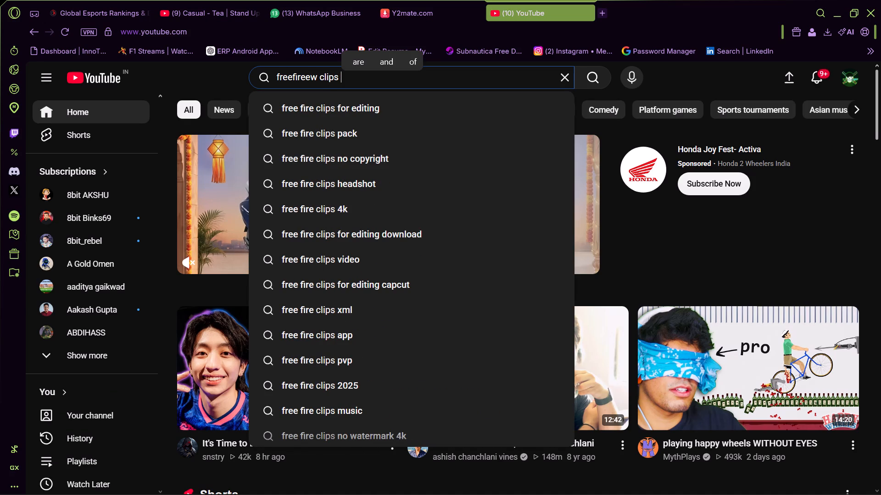
pyautogui.press('Down')
pyautogui.press('Down')
pyautogui.press('BackSpace')
pyautogui.press('BackSpace')
pyautogui.press('BackSpace')
pyautogui.press('BackSpace')
pyautogui.press('Return')
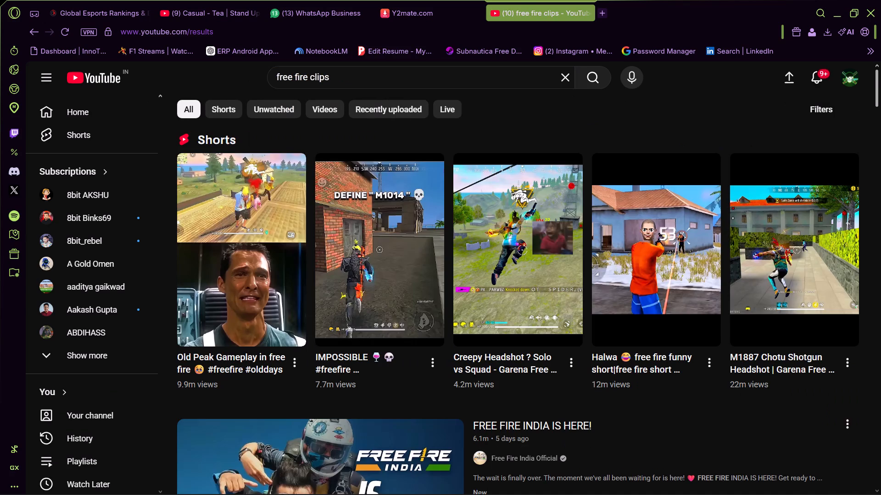
# Browse the "free fire clips" results for gameplay footage suitable for the promo.
pyautogui.scroll(-3, 407, 129)
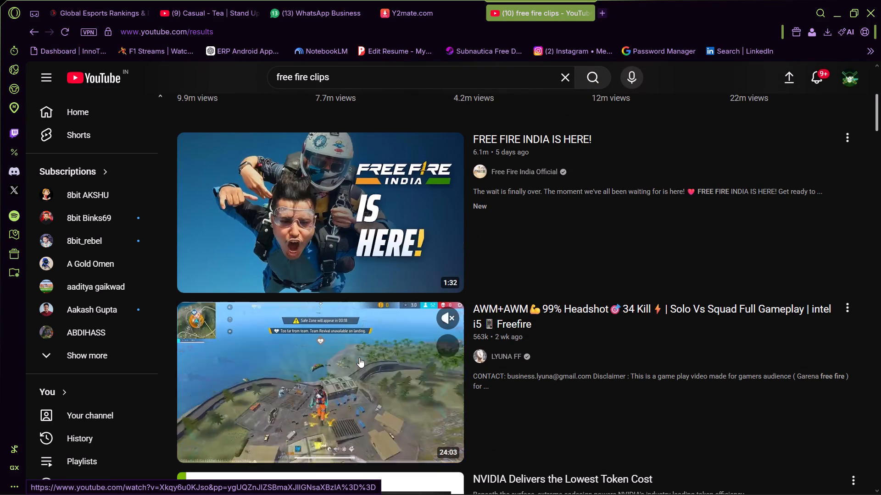
pyautogui.scroll(-4, 360, 357)
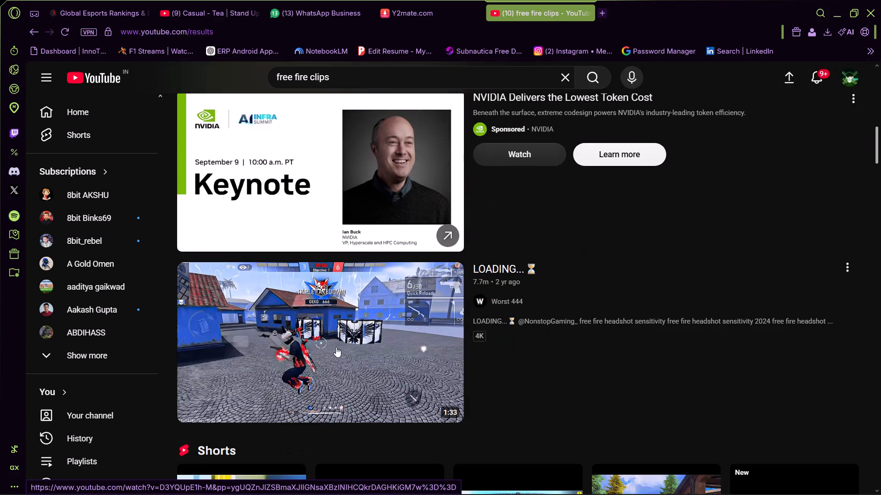
pyautogui.scroll(-4, 333, 329)
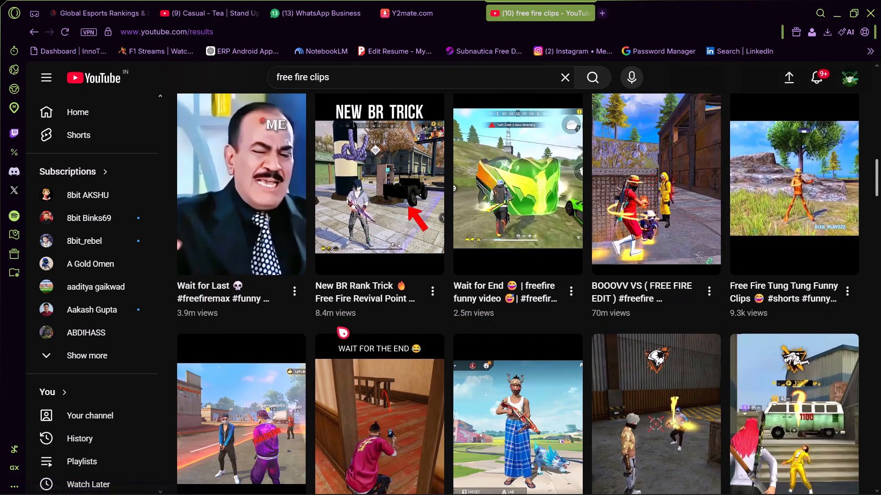
pyautogui.scroll(-4, 337, 326)
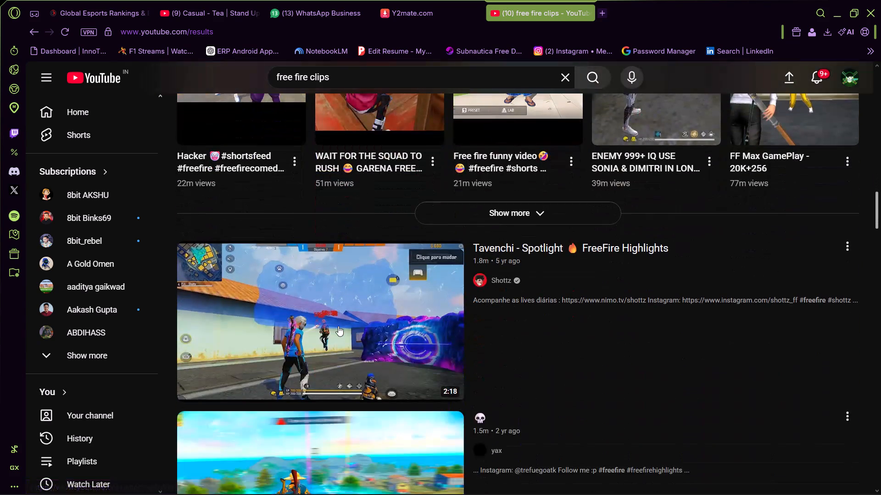
pyautogui.scroll(-1, 339, 331)
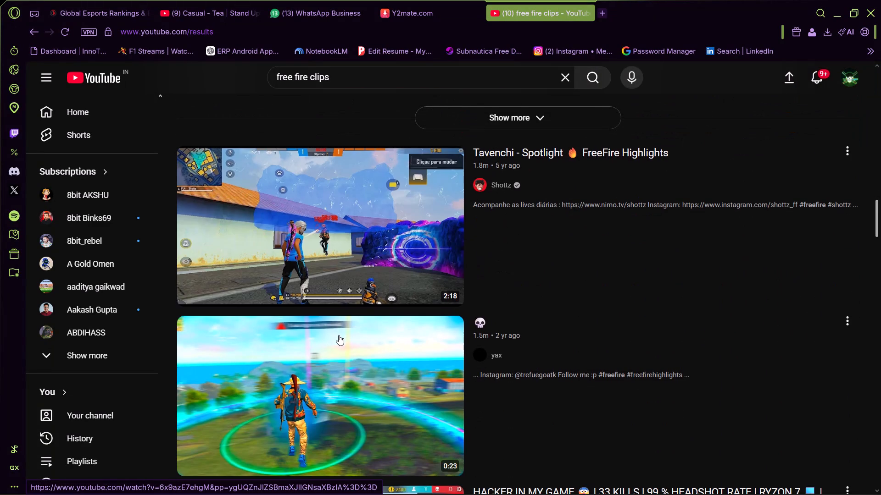
pyautogui.scroll(-5, 339, 335)
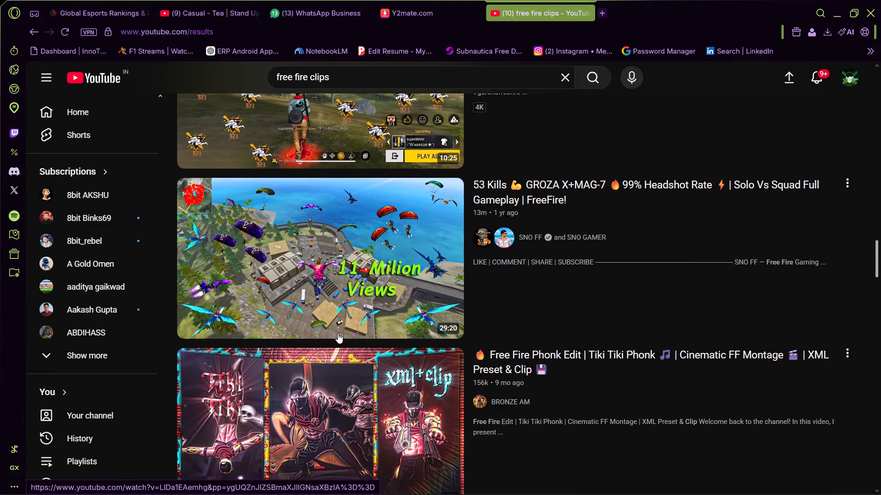
pyautogui.scroll(-8, 338, 334)
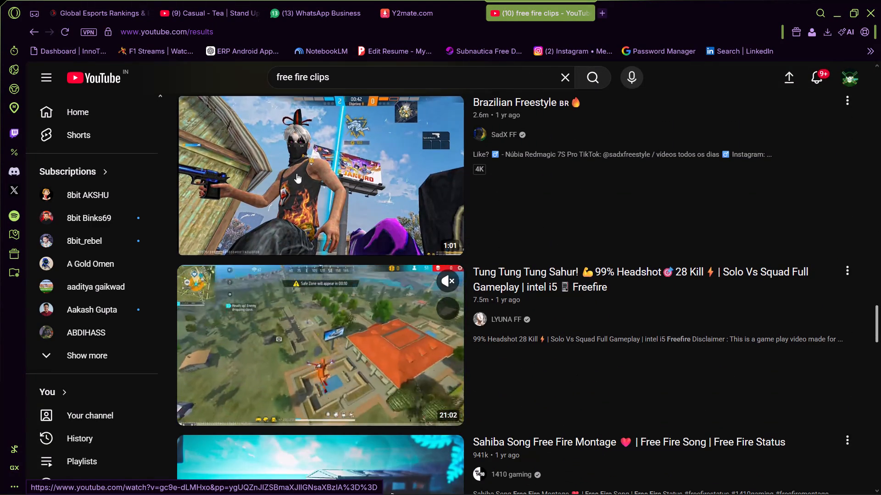
# Refine the YouTube search to "free fire clips no copyright".
pyautogui.click(346, 71)
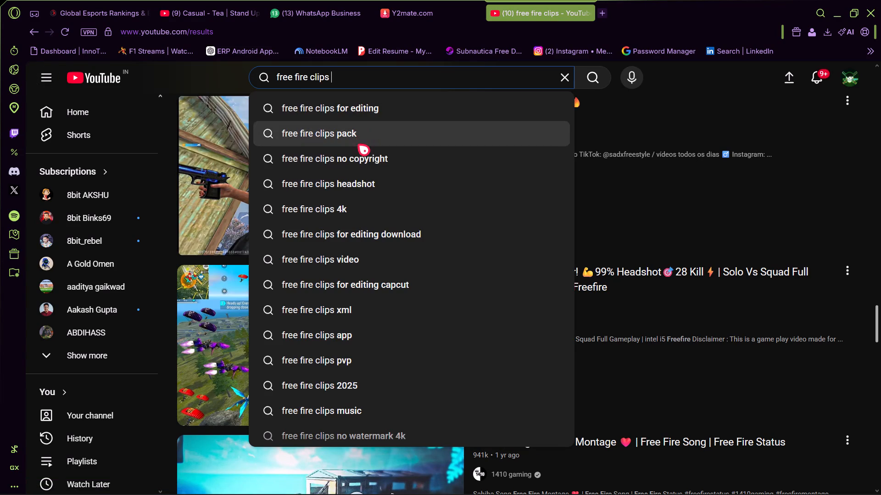
pyautogui.click(357, 154)
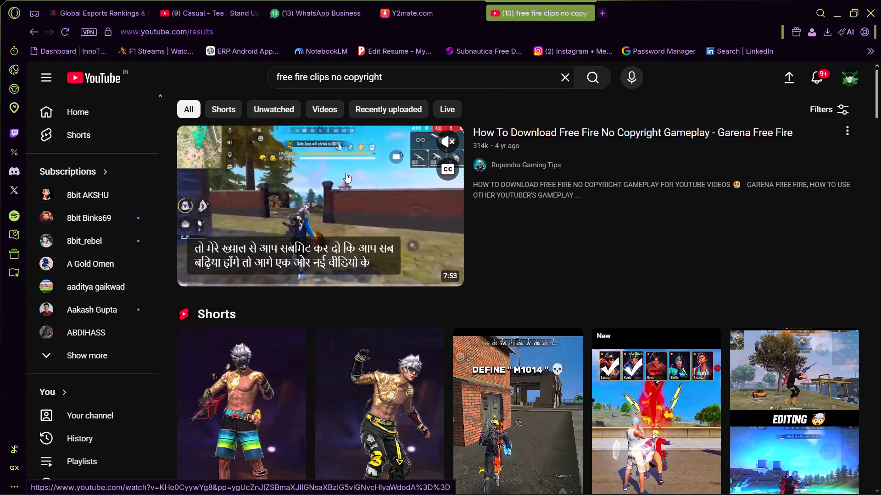
# Open the "BAAZIGAR" Free Fire Non Copyright Gameplay video from the results, copy its link and close its tab.
pyautogui.scroll(-3, 348, 176)
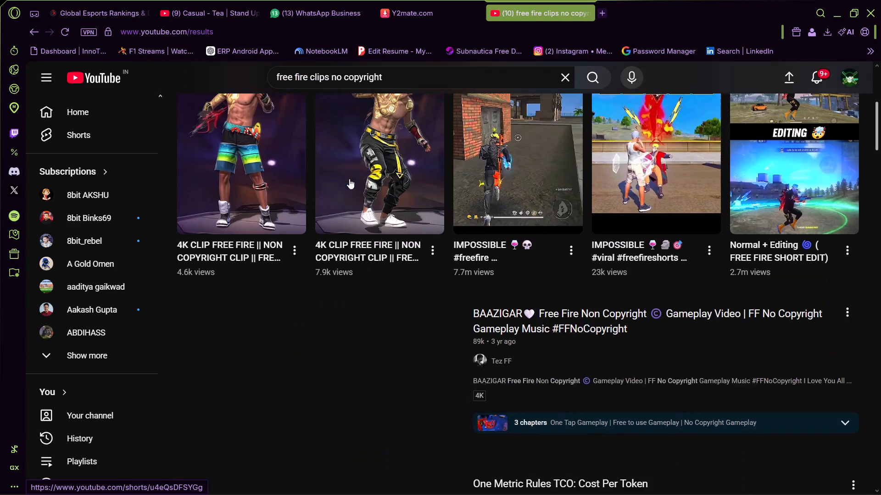
pyautogui.scroll(-1, 357, 204)
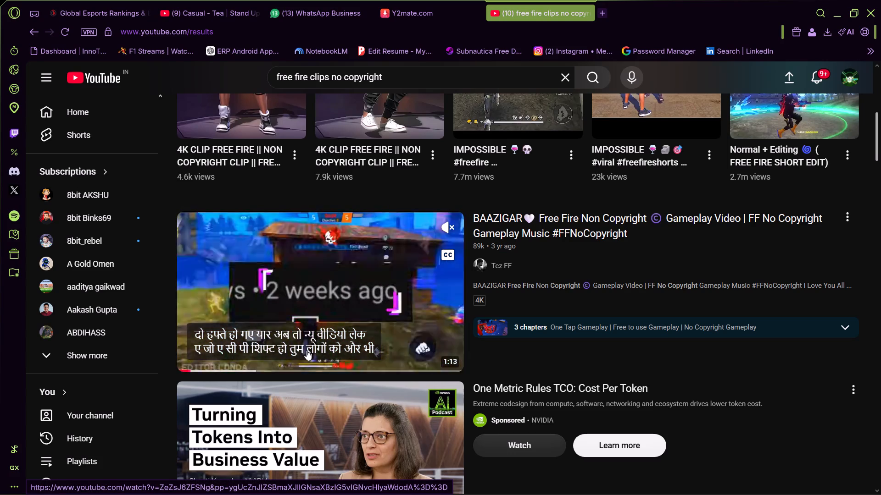
pyautogui.click(241, 367)
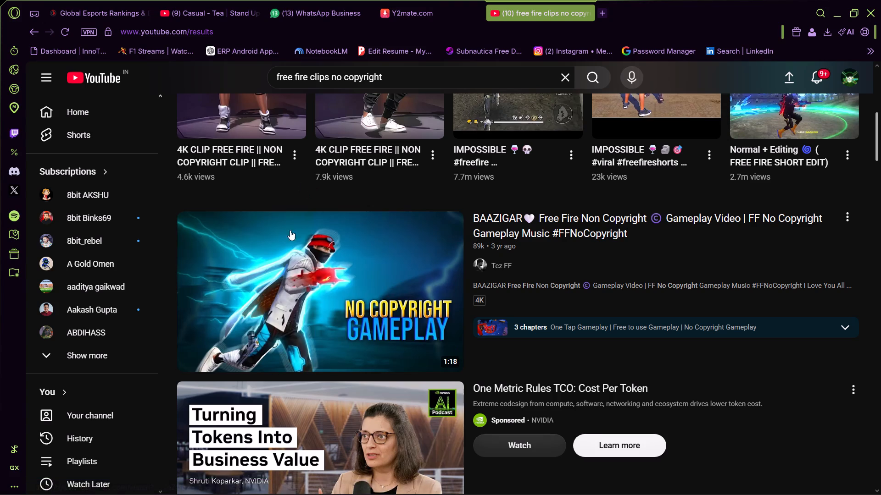
pyautogui.click(279, 267)
pyautogui.click(288, 36)
pyautogui.hotkey('ctrl', 'c')
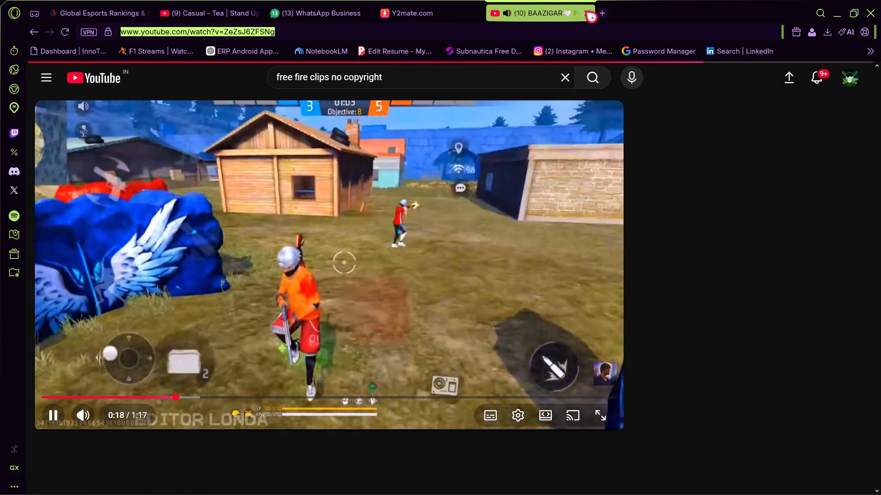
pyautogui.click(585, 11)
# Load the copied BAAZIGAR video link into the Y2mate converter in place of the previous one, closing the ad tab.
pyautogui.click(387, 185)
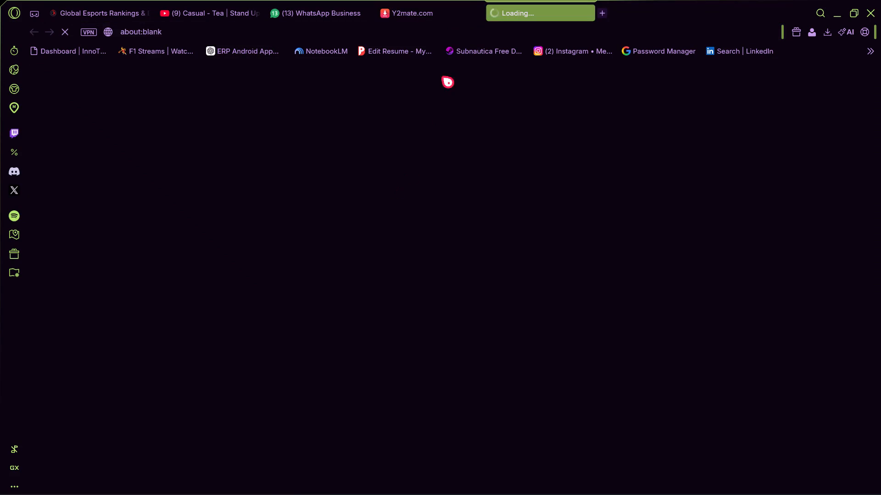
pyautogui.moveTo(458, 0); pyautogui.dragTo(458, 4)
pyautogui.click(382, 194)
pyautogui.hotkey('ctrl', 'a')
pyautogui.hotkey('ctrl', 'v')
pyautogui.click(607, 192)
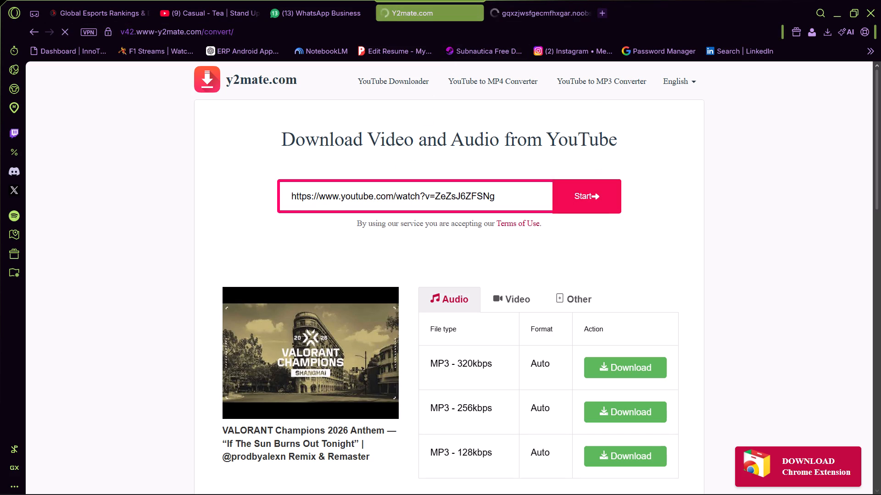
pyautogui.click(588, 13)
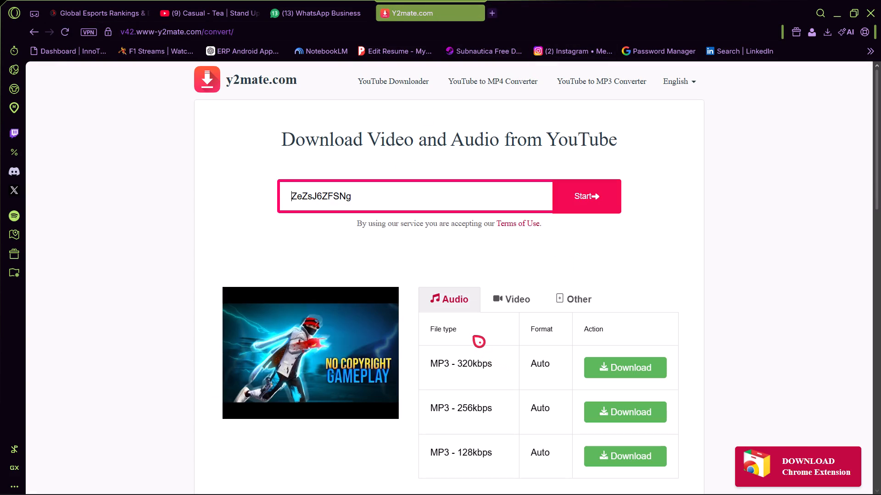
# Start downloading the BAAZIGAR gameplay as the first listed video format and close the ad tabs that open.
pyautogui.click(521, 295)
pyautogui.click(591, 365)
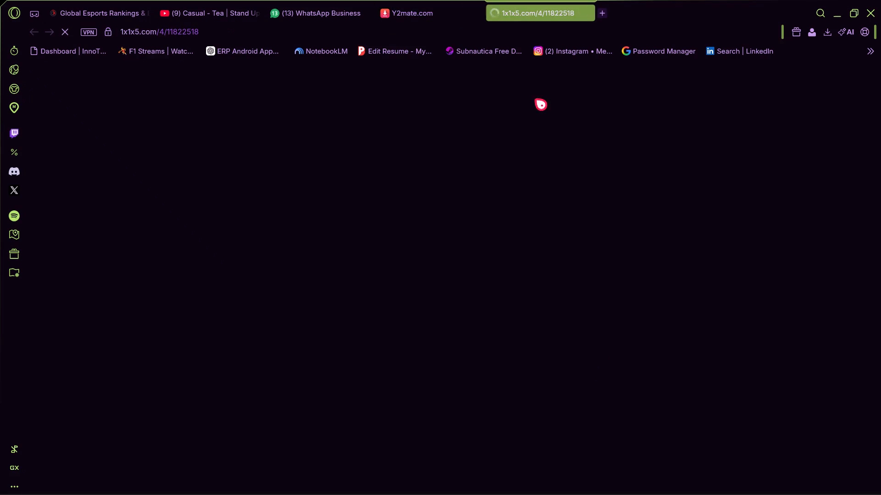
pyautogui.click(445, 0)
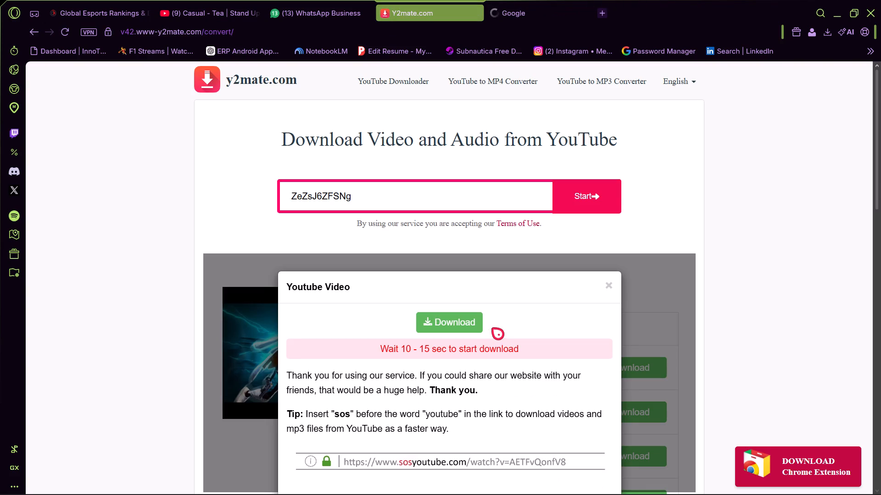
pyautogui.click(473, 323)
pyautogui.moveTo(696, 12); pyautogui.dragTo(690, 11)
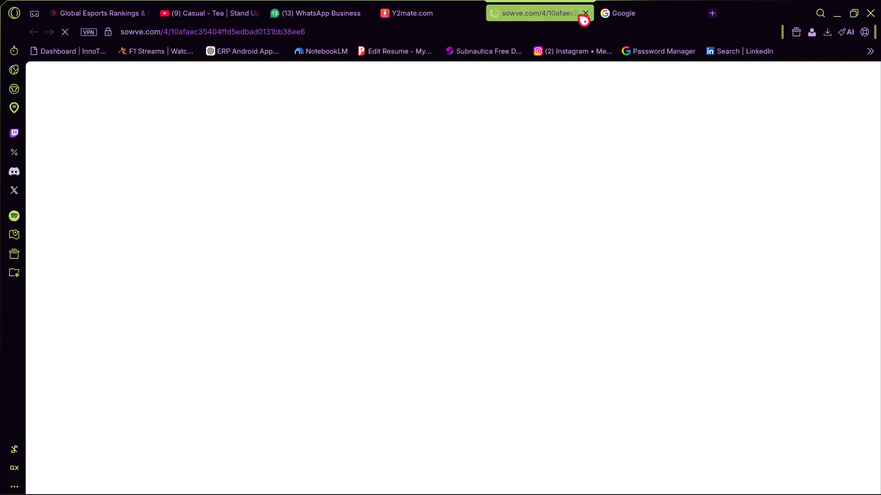
pyautogui.click(583, 12)
pyautogui.click(587, 13)
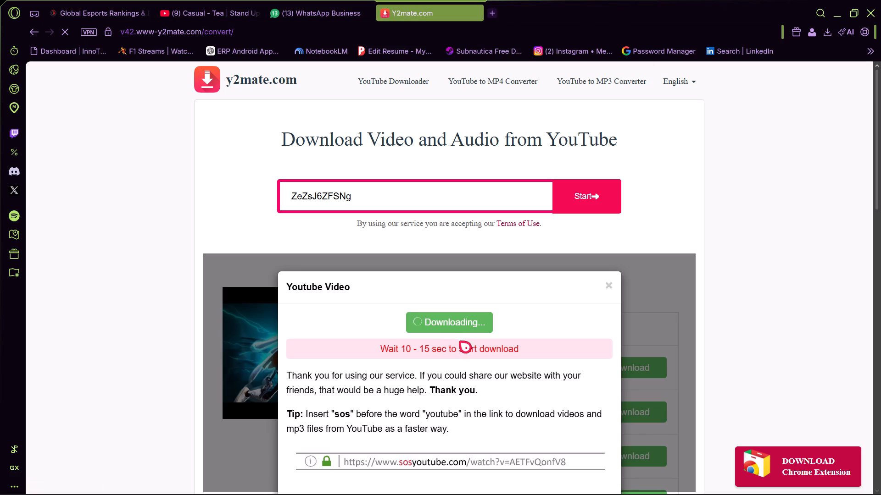
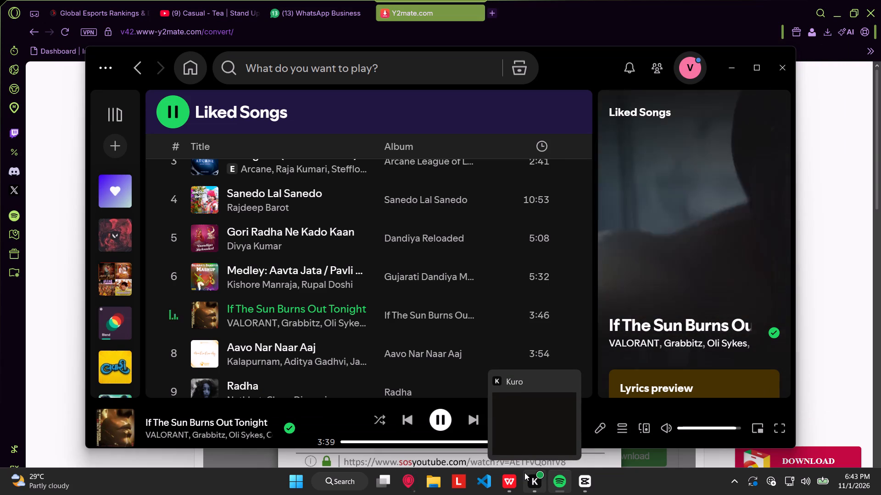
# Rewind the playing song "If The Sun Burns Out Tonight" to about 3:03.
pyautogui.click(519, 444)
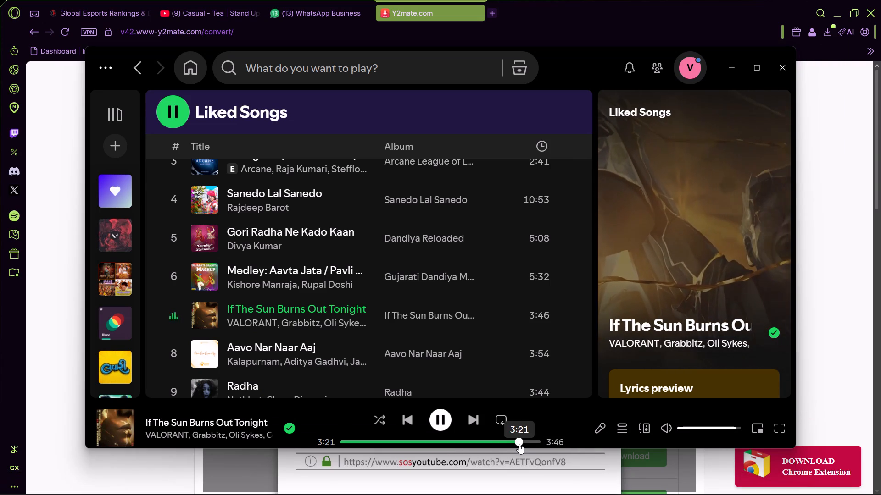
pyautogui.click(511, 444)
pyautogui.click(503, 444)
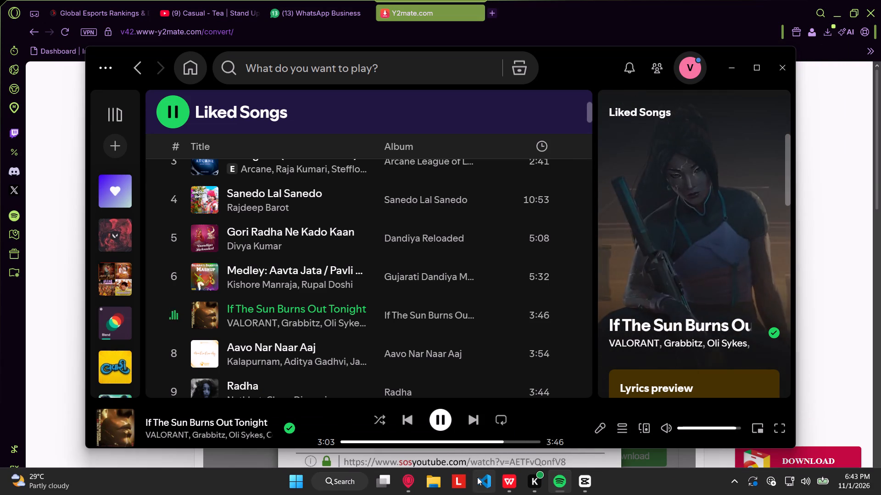
# Check the browser downloads for the BAAZIGAR gameplay video and import it from the Downloads folder into the CapCut project.
pyautogui.click(413, 480)
pyautogui.click(822, 35)
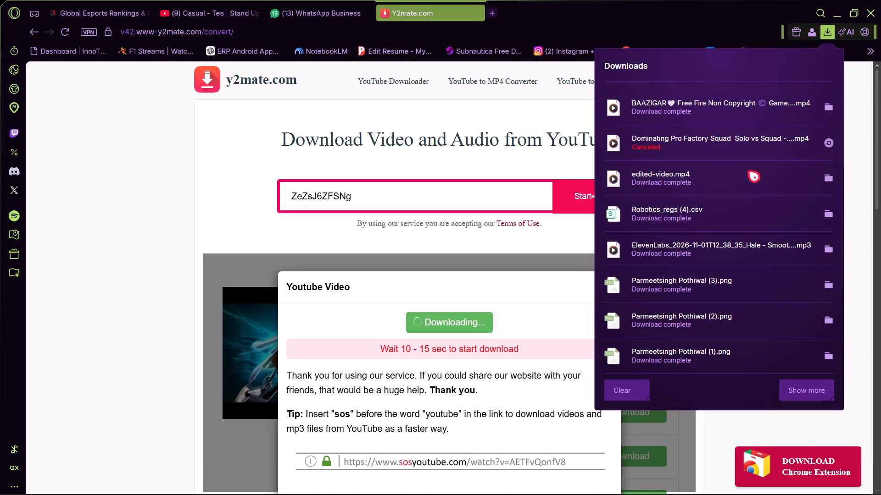
pyautogui.click(593, 479)
pyautogui.click(103, 58)
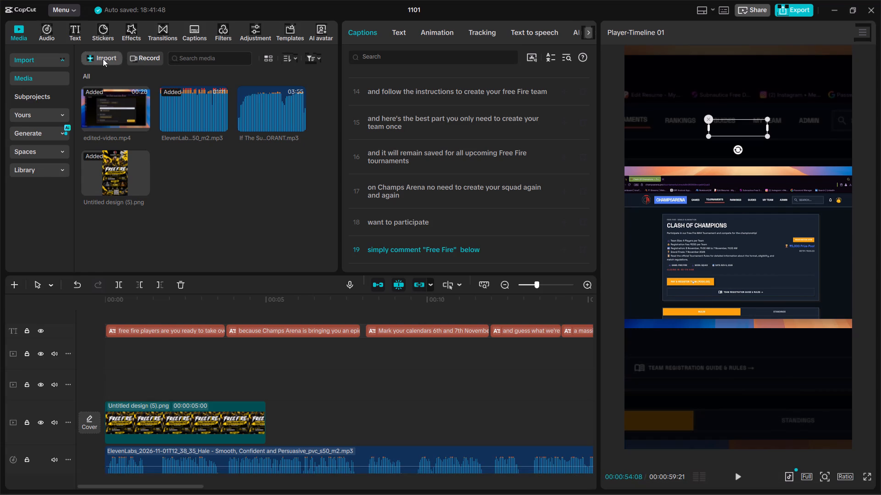
pyautogui.click(107, 83)
pyautogui.click(172, 105)
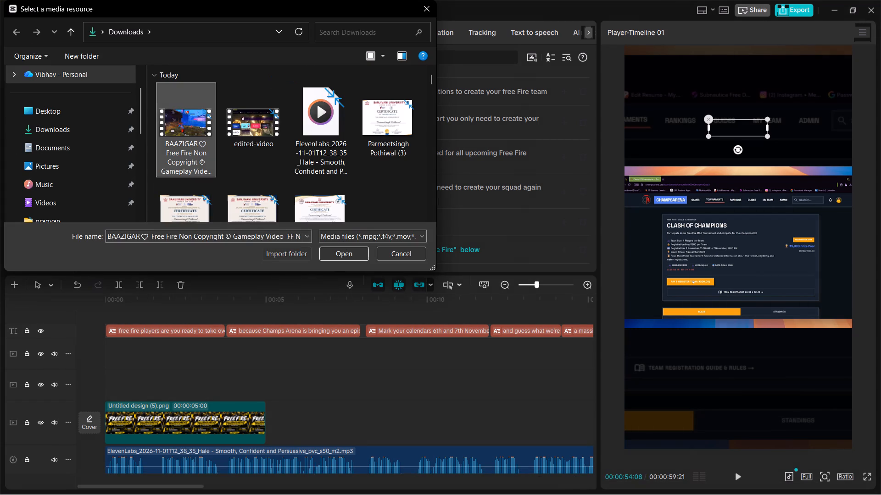
pyautogui.click(352, 253)
# Insert the BAAZIGAR gameplay clip at the very start of the main track, ahead of the "Untitled design (5).png" poster.
pyautogui.moveTo(202, 166); pyautogui.dragTo(204, 386)
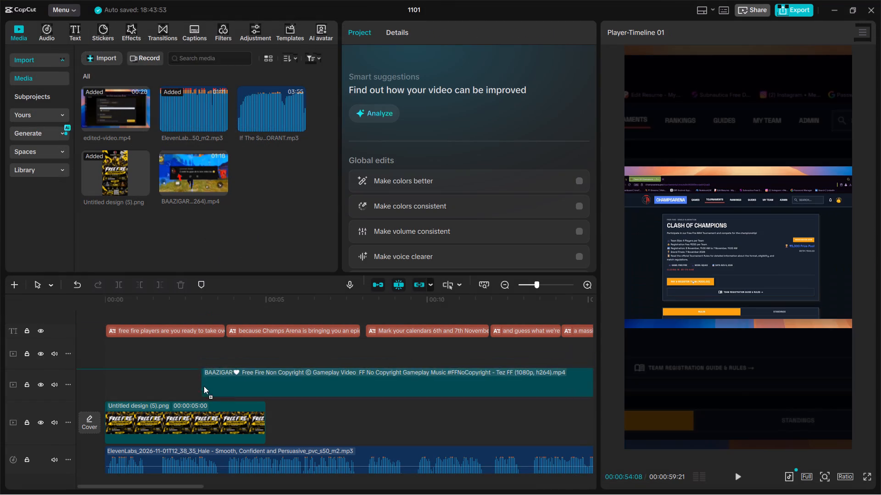
pyautogui.moveTo(204, 386); pyautogui.dragTo(184, 420)
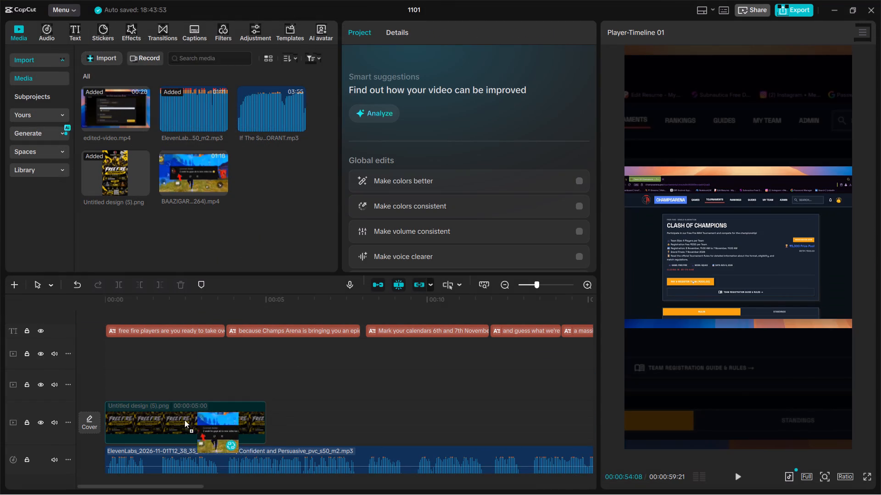
pyautogui.moveTo(184, 420); pyautogui.dragTo(103, 420)
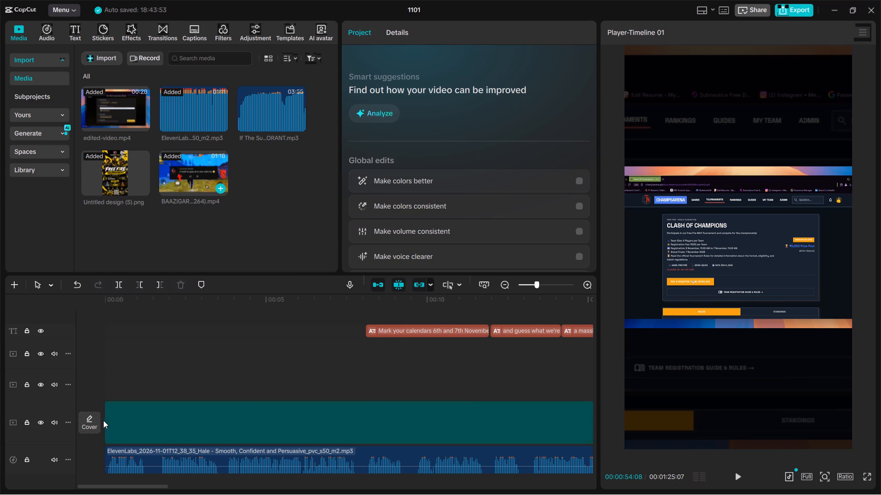
# Preview the BAAZIGAR clip, split it at 00:00:16:02 and delete the portion before the cut.
pyautogui.click(168, 304)
pyautogui.press('space')
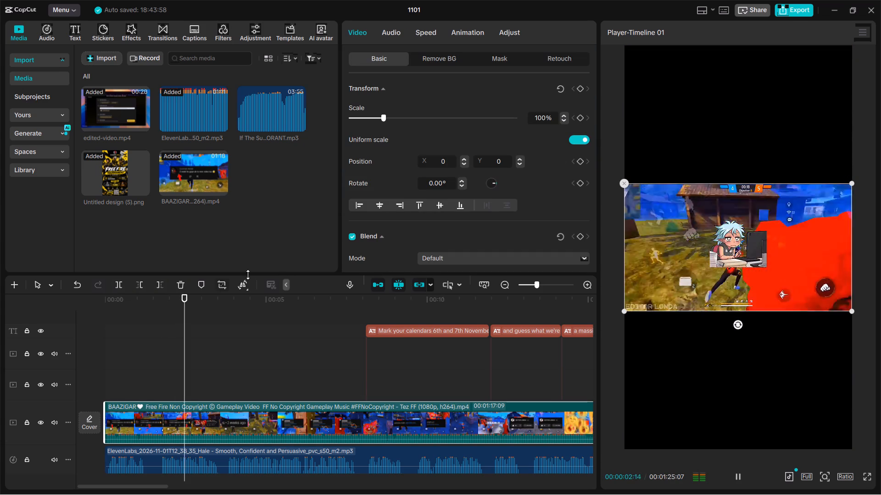
pyautogui.moveTo(210, 298); pyautogui.dragTo(377, 312)
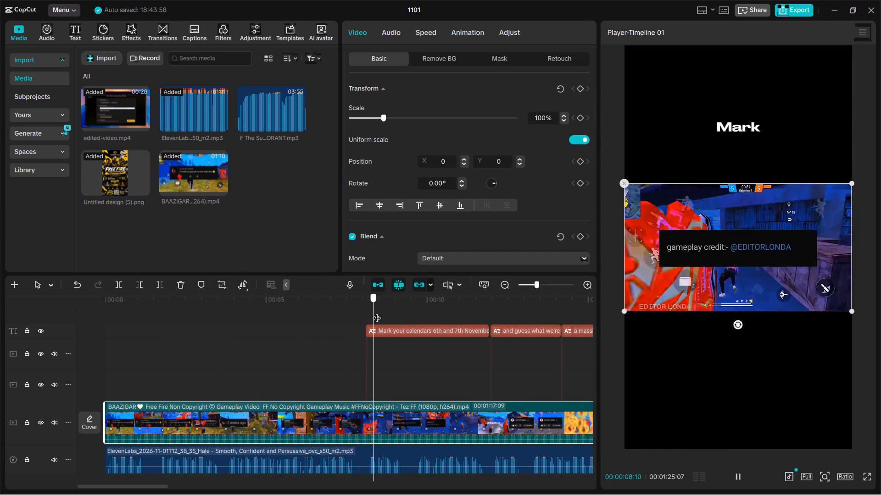
pyautogui.moveTo(377, 312); pyautogui.dragTo(466, 321)
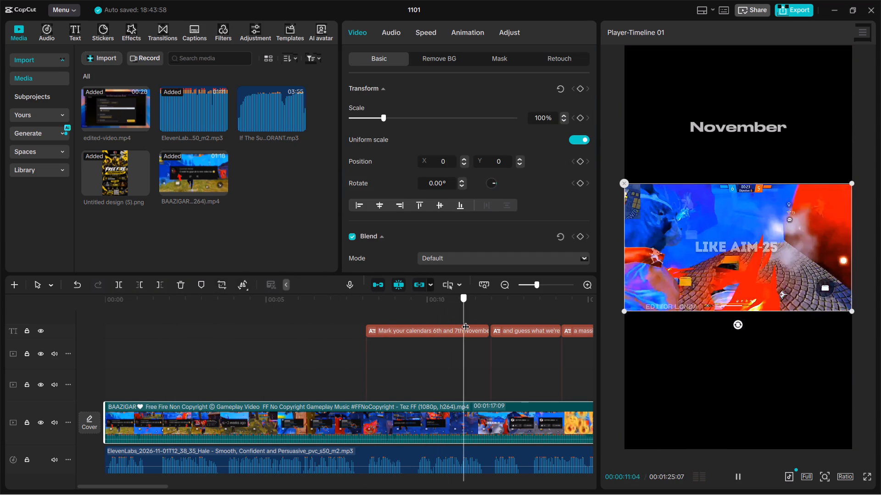
pyautogui.moveTo(466, 321); pyautogui.dragTo(591, 320)
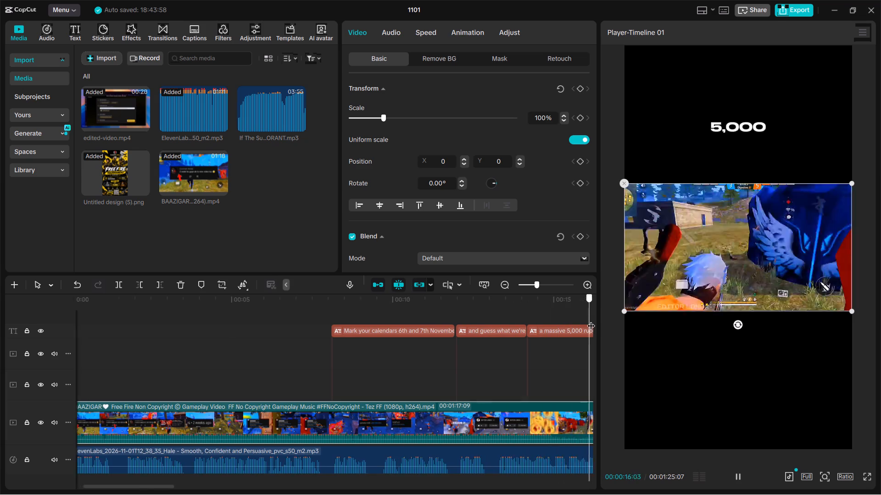
pyautogui.moveTo(591, 320); pyautogui.dragTo(475, 324)
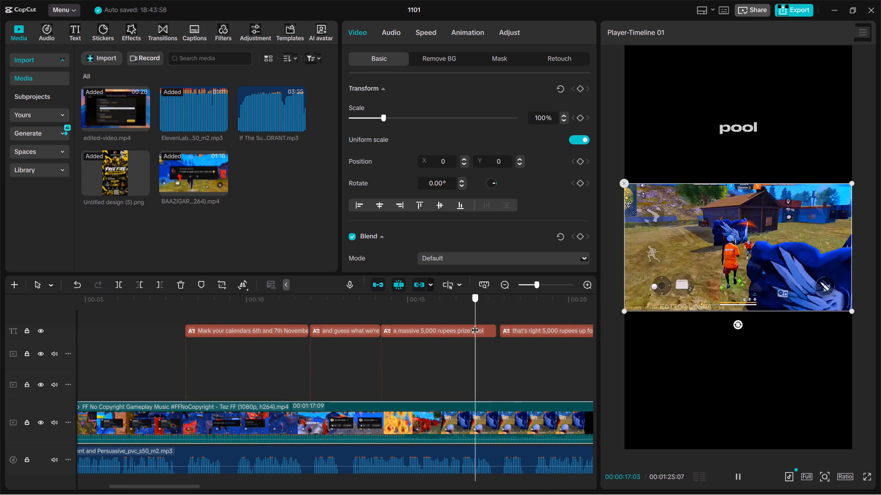
pyautogui.moveTo(475, 324); pyautogui.dragTo(442, 322)
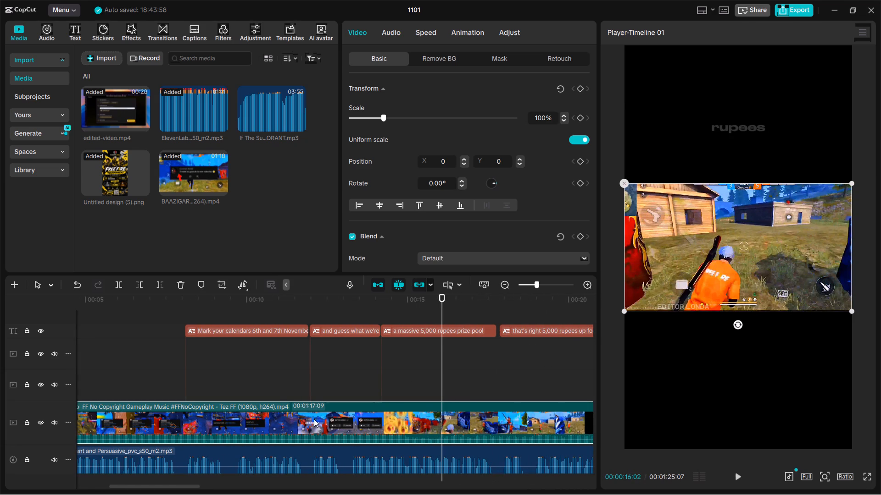
pyautogui.click(117, 280)
pyautogui.click(303, 414)
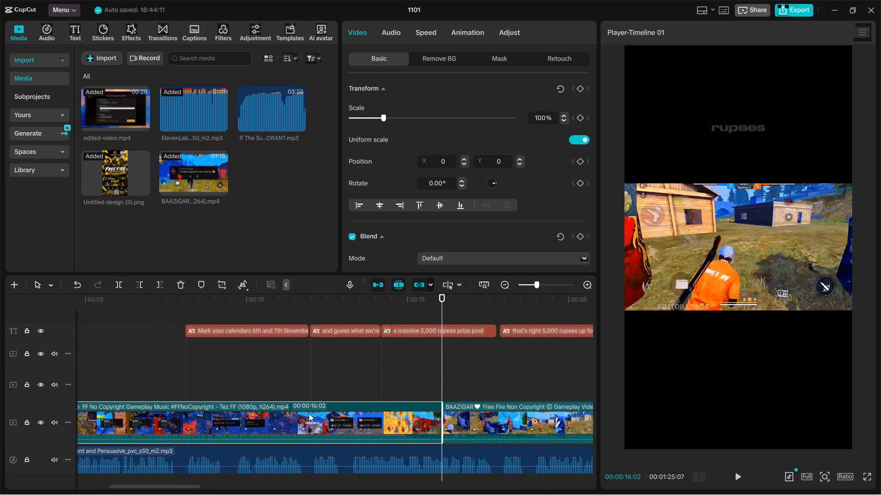
pyautogui.press('Delete')
# Mute the BAAZIGAR gameplay clip by lowering its volume to -∞ dB, and play back the result.
pyautogui.moveTo(189, 486); pyautogui.dragTo(514, 493)
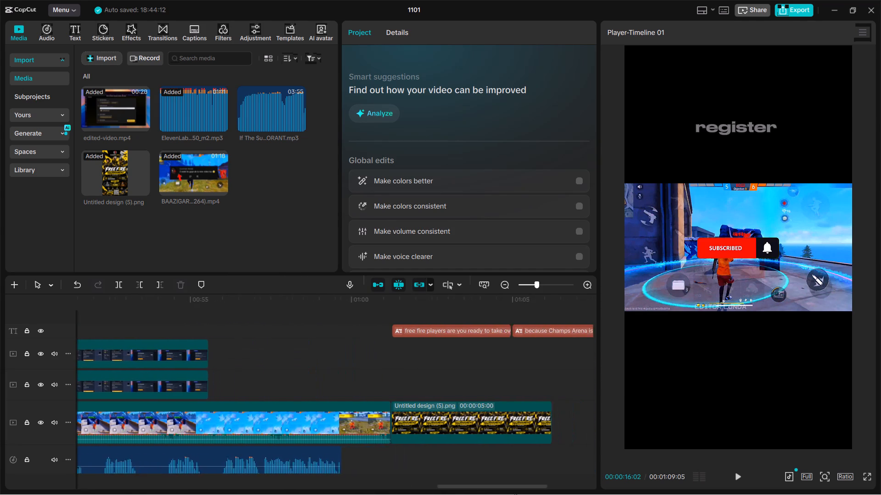
pyautogui.moveTo(514, 493); pyautogui.dragTo(526, 493)
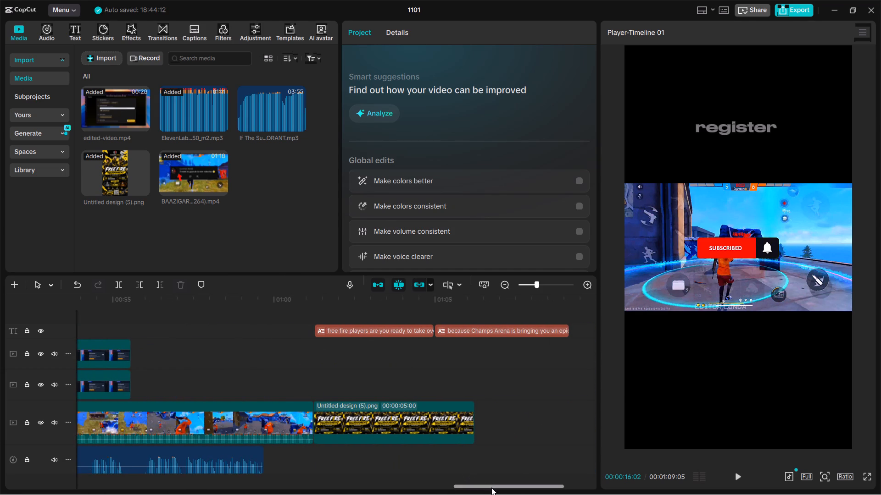
pyautogui.moveTo(491, 488); pyautogui.dragTo(303, 467)
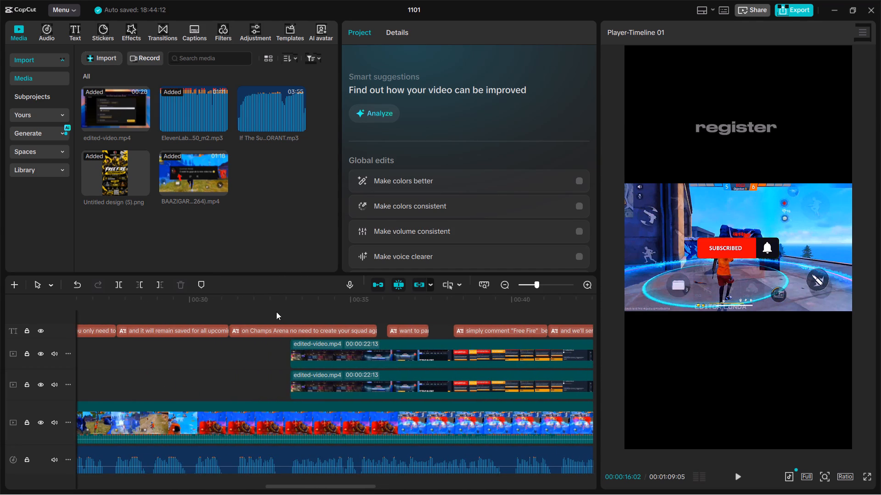
pyautogui.click(275, 304)
pyautogui.press('space')
pyautogui.press('space')
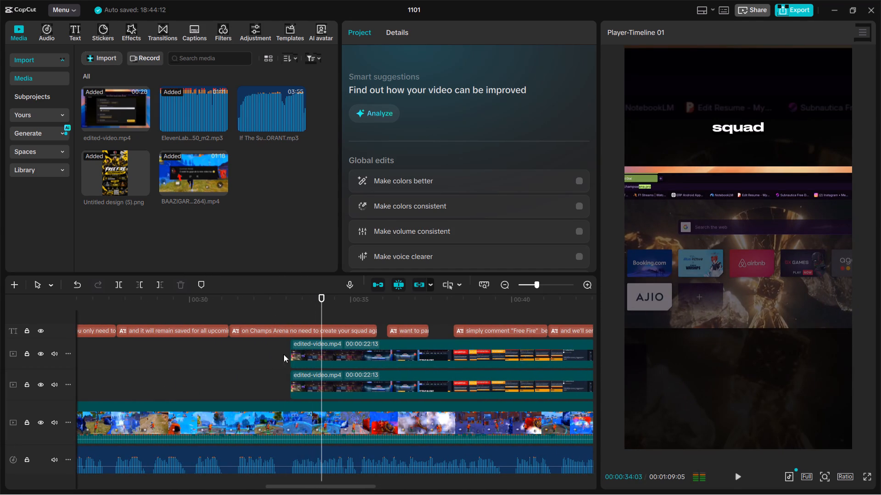
pyautogui.click(283, 426)
pyautogui.scroll(-5, 386, 153)
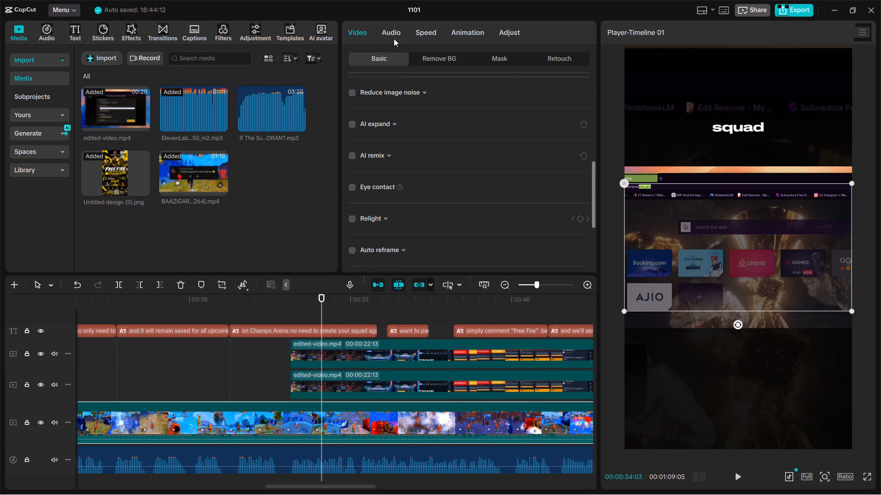
pyautogui.click(393, 38)
pyautogui.moveTo(439, 118); pyautogui.dragTo(238, 138)
pyautogui.press('space')
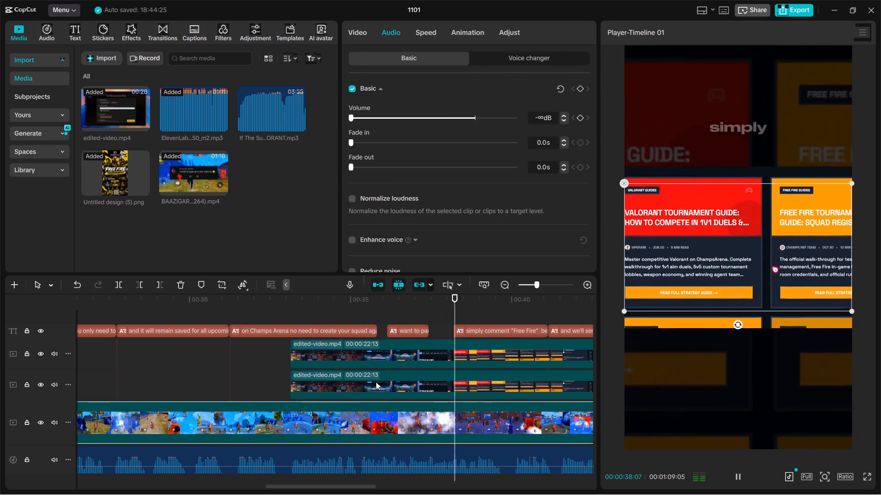
pyautogui.press('space')
# Split the BAAZIGAR gameplay clip at 00:00:33:04, where the edited-video.mp4 clips begin.
pyautogui.click(248, 300)
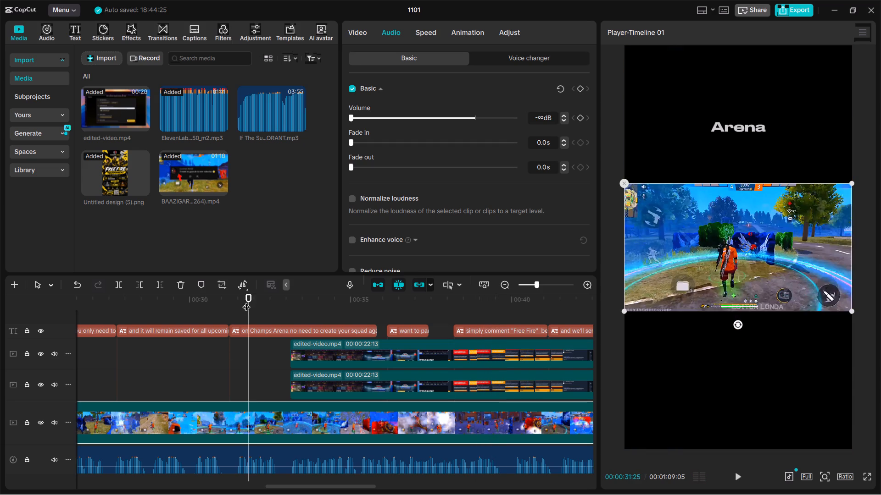
pyautogui.press('space')
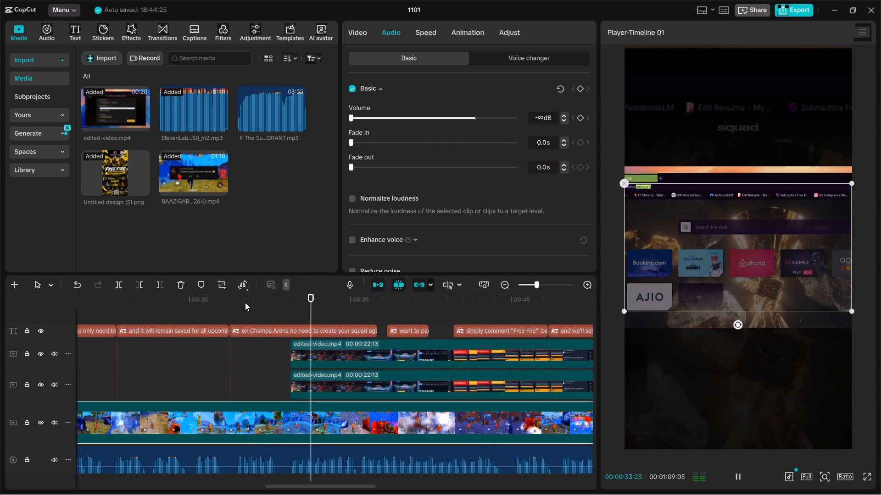
pyautogui.press('space')
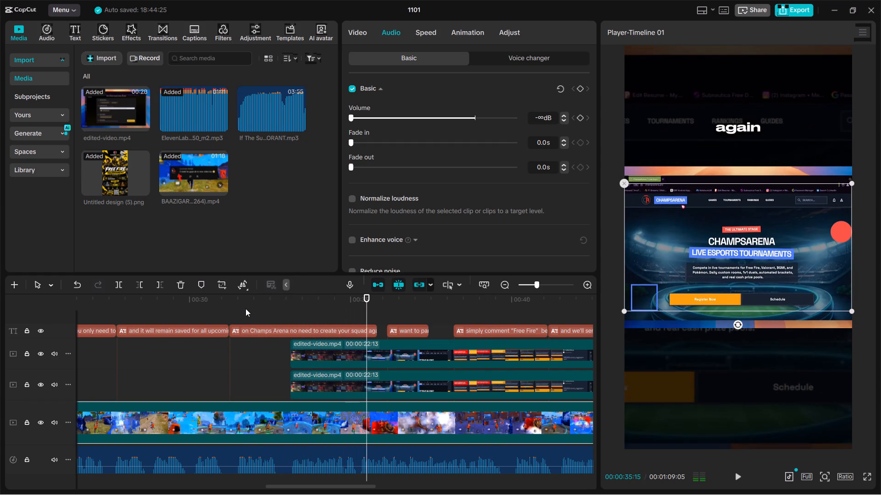
pyautogui.click(302, 348)
pyautogui.click(289, 301)
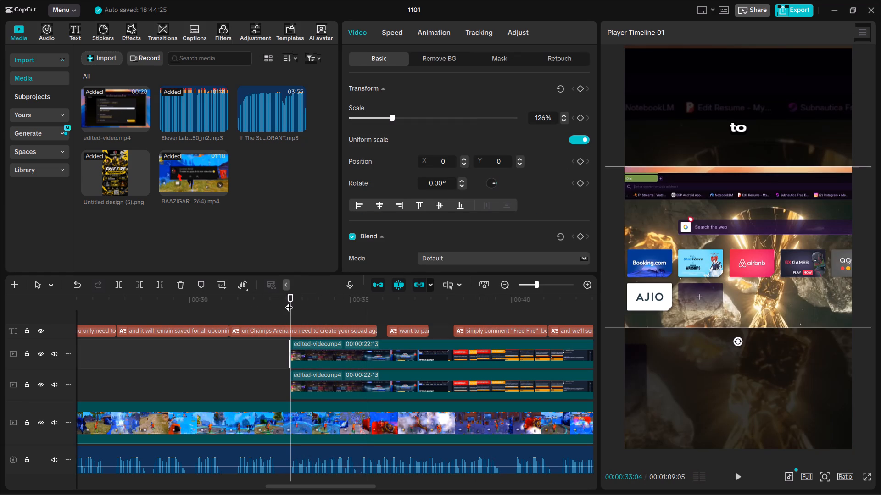
pyautogui.click(286, 413)
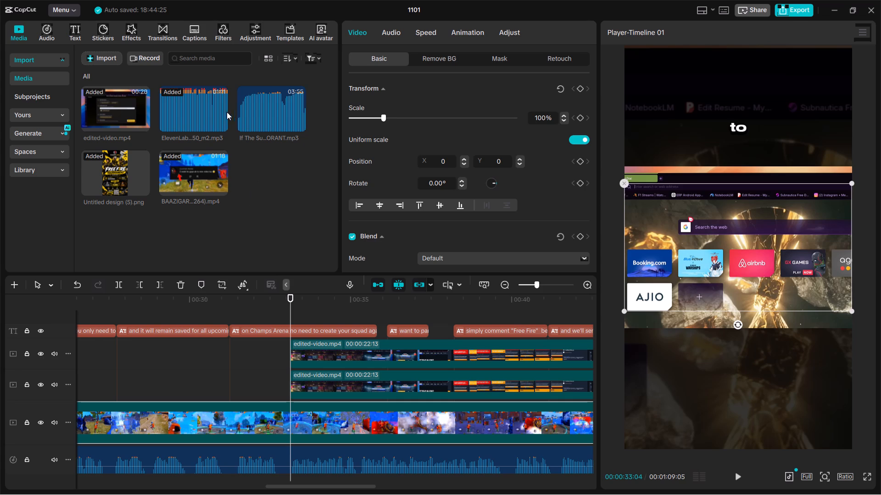
pyautogui.click(123, 284)
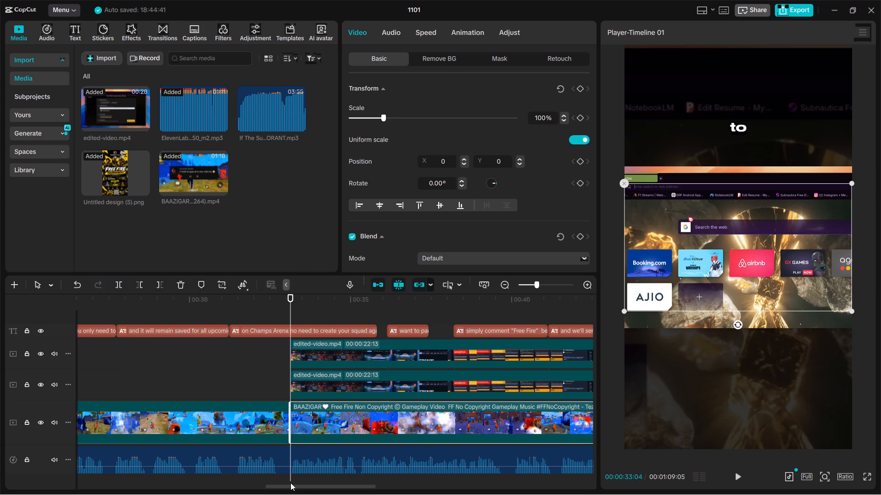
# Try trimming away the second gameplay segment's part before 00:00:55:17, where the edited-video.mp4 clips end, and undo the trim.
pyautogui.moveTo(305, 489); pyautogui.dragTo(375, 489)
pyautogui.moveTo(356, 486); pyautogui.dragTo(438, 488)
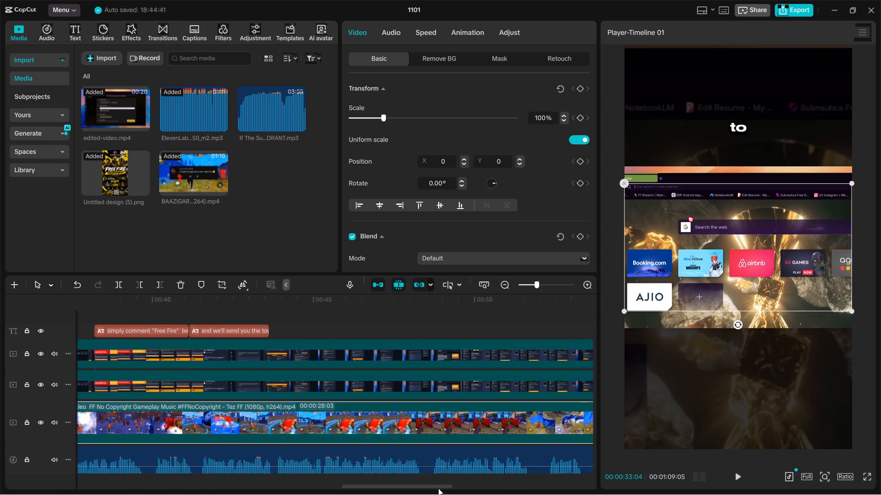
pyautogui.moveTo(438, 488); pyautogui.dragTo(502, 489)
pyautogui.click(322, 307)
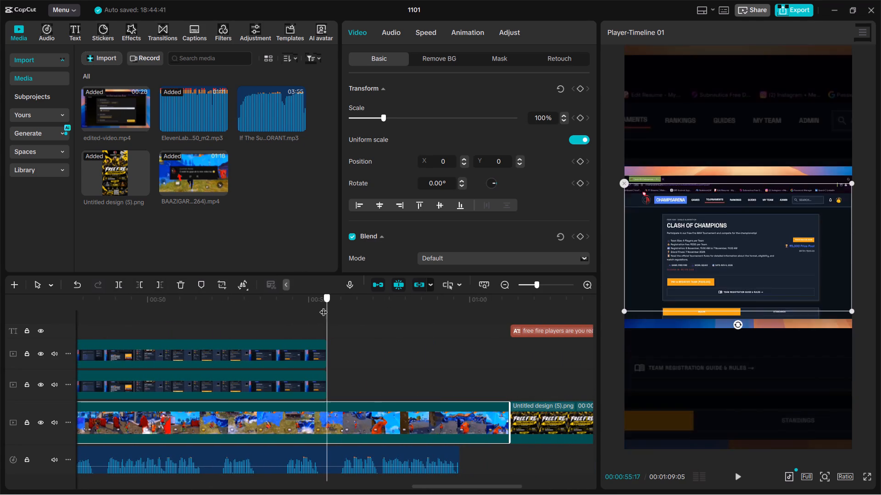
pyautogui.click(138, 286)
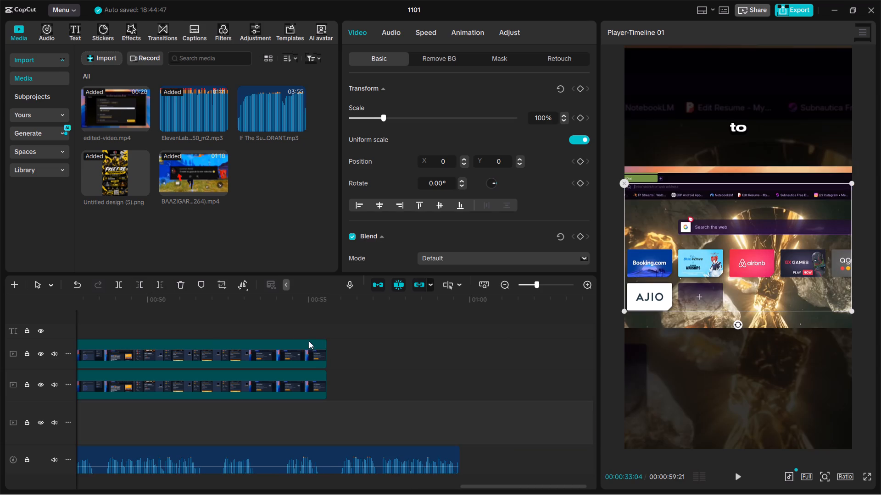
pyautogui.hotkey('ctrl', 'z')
# Split the second gameplay segment at 00:00:55:17, where the edited-video.mp4 clips end.
pyautogui.moveTo(319, 485); pyautogui.dragTo(426, 490)
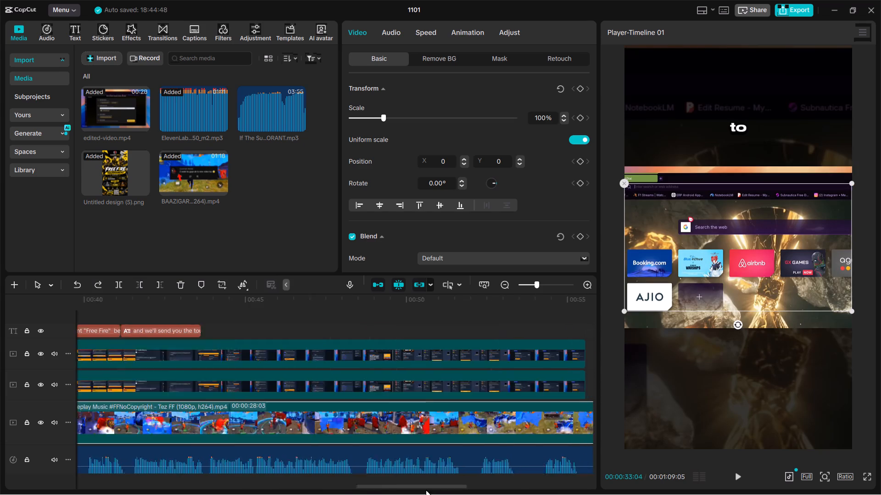
pyautogui.moveTo(426, 490); pyautogui.dragTo(457, 487)
pyautogui.click(328, 303)
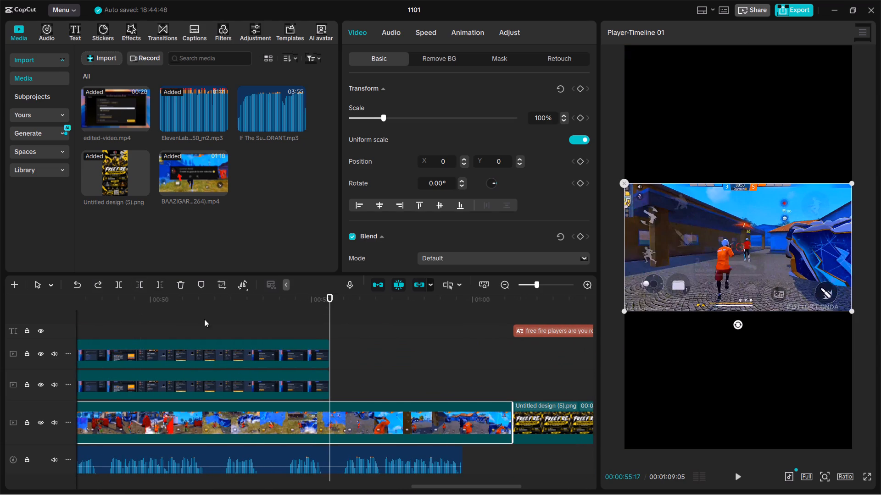
pyautogui.click(121, 286)
# Delete the "Untitled design (5).png" poster clip from the end of the main track.
pyautogui.click(552, 422)
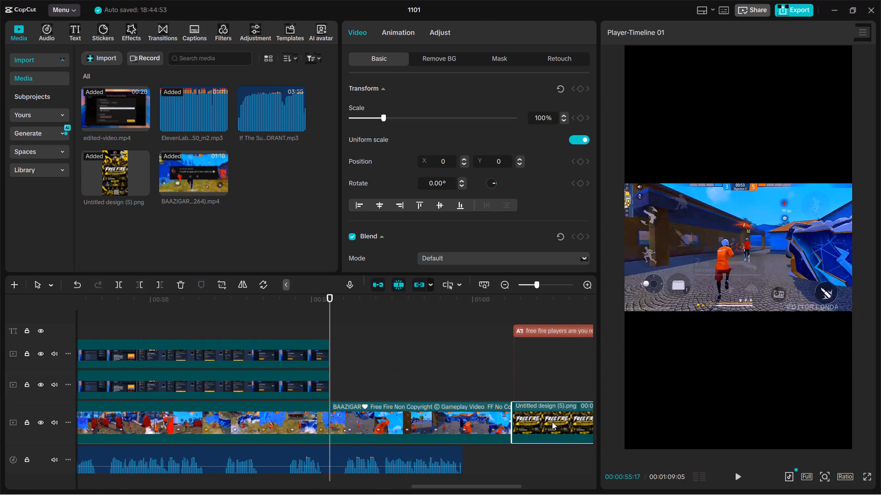
pyautogui.press('Delete')
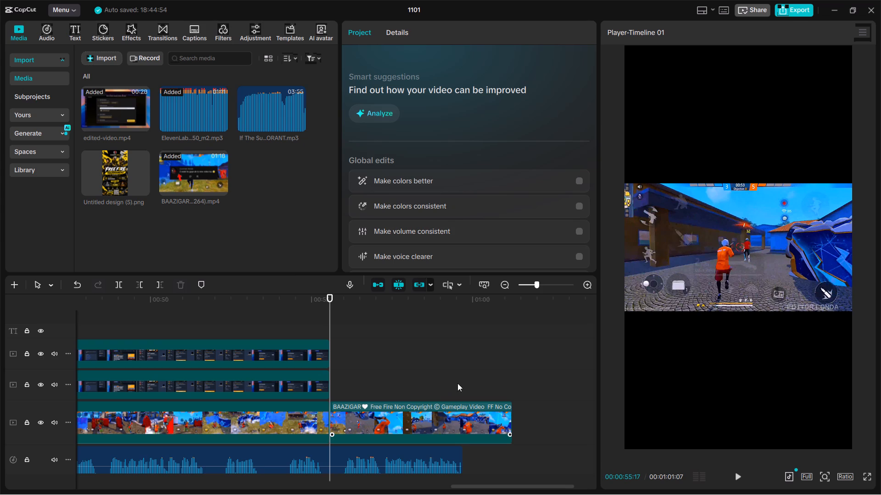
# Split the last gameplay segment at 00:00:59:21, where the voice-over ends, and delete the leftover piece.
pyautogui.moveTo(469, 306); pyautogui.dragTo(464, 307)
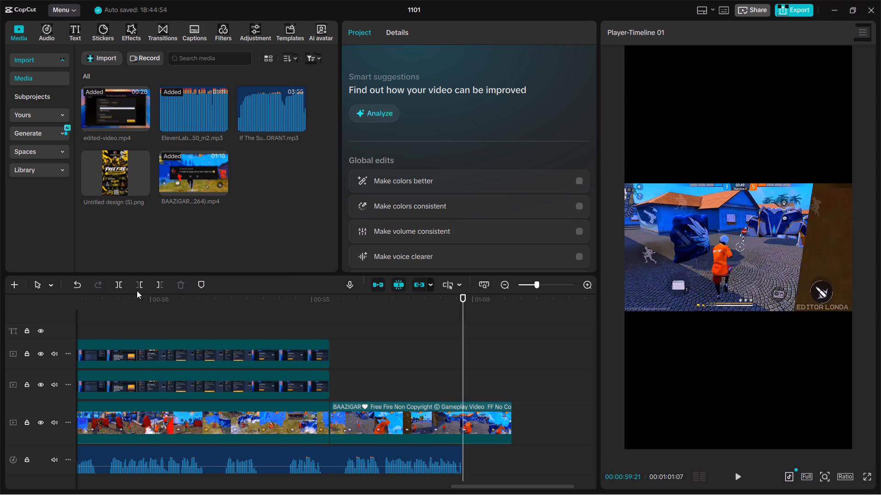
pyautogui.click(118, 285)
pyautogui.press('Delete')
pyautogui.click(491, 416)
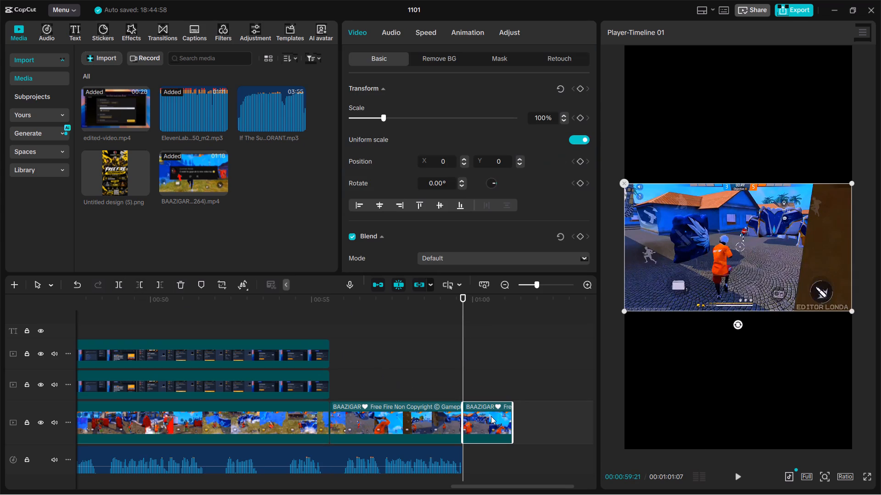
pyautogui.press('\\')
pyautogui.press('Delete')
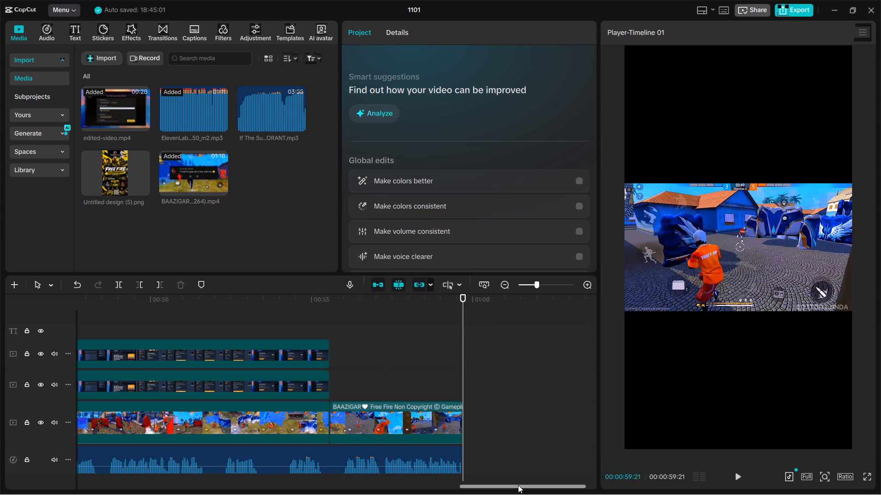
# Review the last gameplay segment, the caption track along the timeline, and the playback of the opening seconds.
pyautogui.click(321, 306)
pyautogui.press('space')
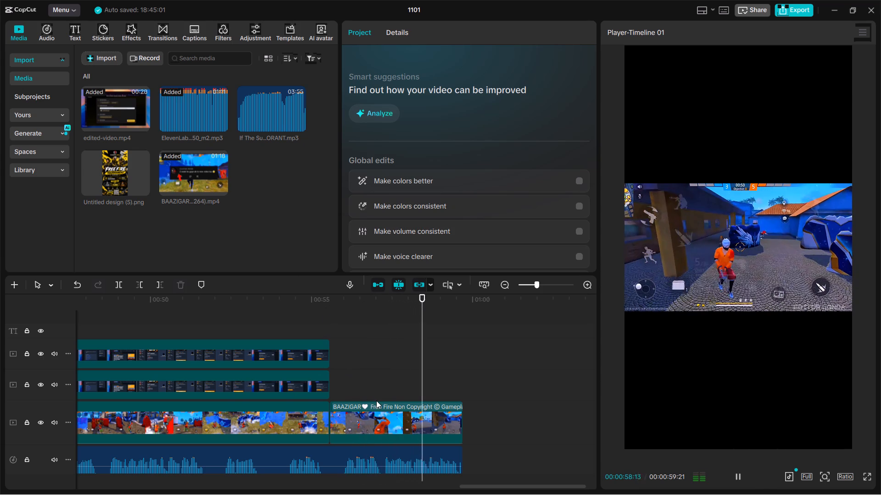
pyautogui.press('space')
pyautogui.scroll(1, 377, 380)
pyautogui.moveTo(466, 485); pyautogui.dragTo(172, 470)
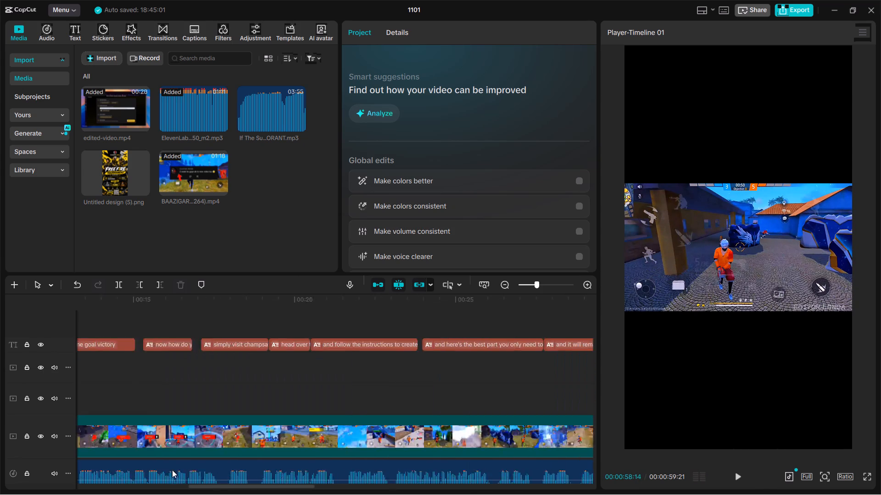
pyautogui.moveTo(172, 470); pyautogui.dragTo(375, 485)
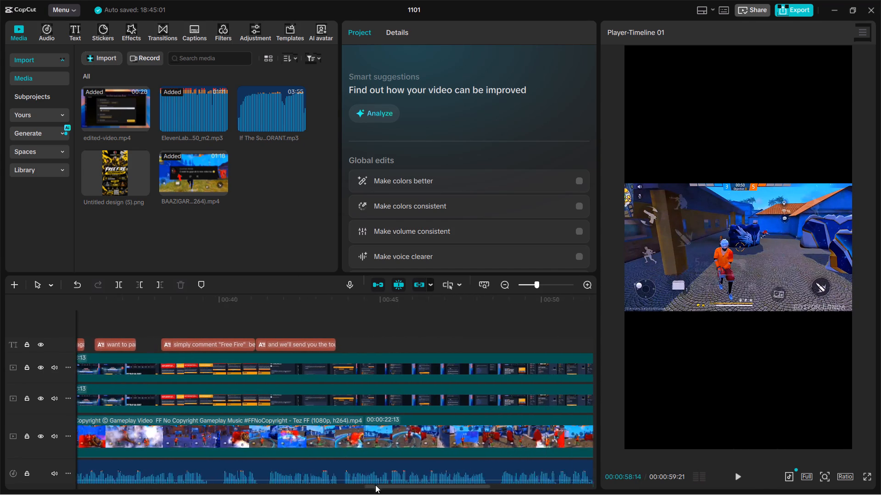
pyautogui.moveTo(375, 485); pyautogui.dragTo(360, 477)
pyautogui.moveTo(401, 486); pyautogui.dragTo(235, 474)
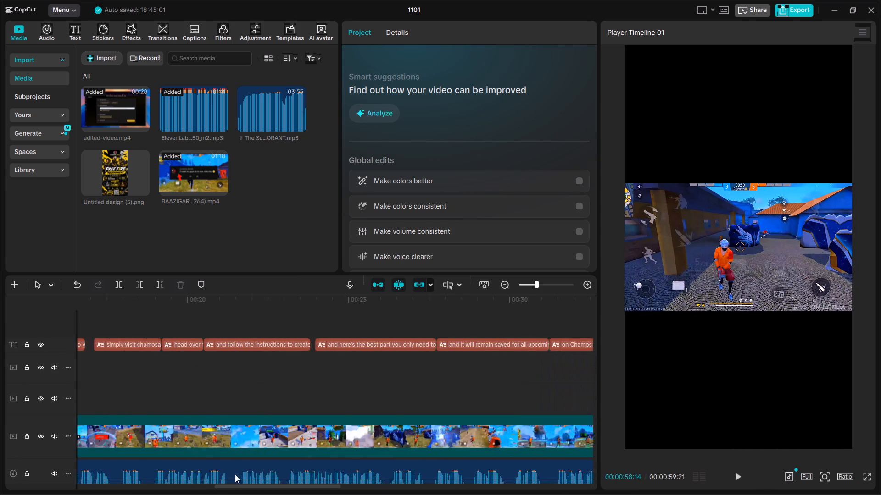
pyautogui.moveTo(235, 474); pyautogui.dragTo(1, 440)
pyautogui.click(118, 307)
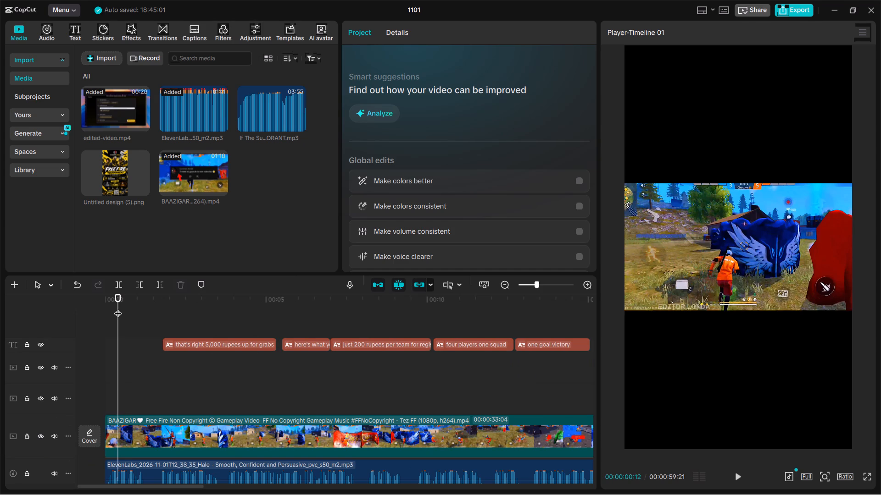
pyautogui.moveTo(113, 305); pyautogui.dragTo(89, 305)
pyautogui.press('space')
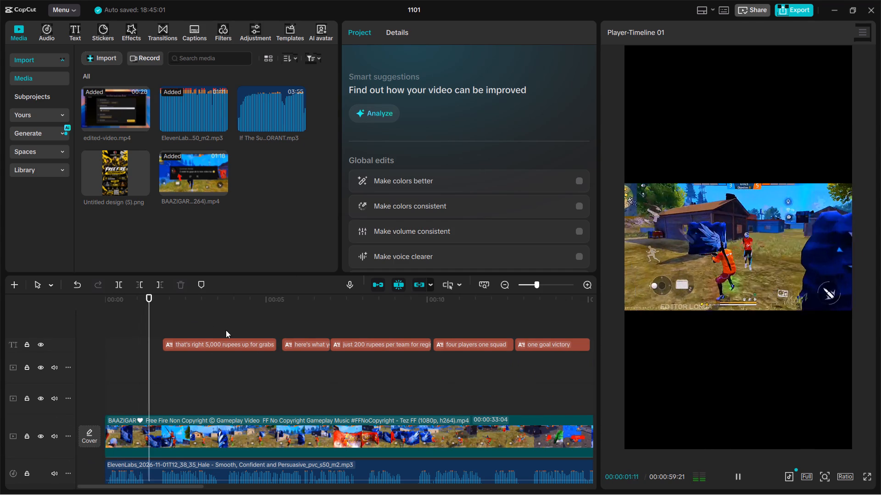
pyautogui.press('space')
# Delete the old captions placed before "four players one squad", including "that's right 5,000 rupees up for grabs" and "here's what you need to know".
pyautogui.click(219, 342)
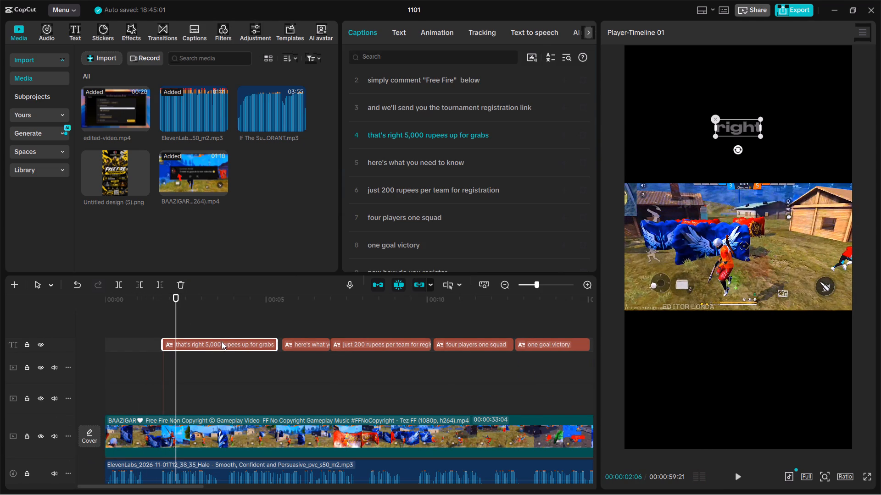
pyautogui.scroll(3, 375, 121)
pyautogui.scroll(2, 559, 95)
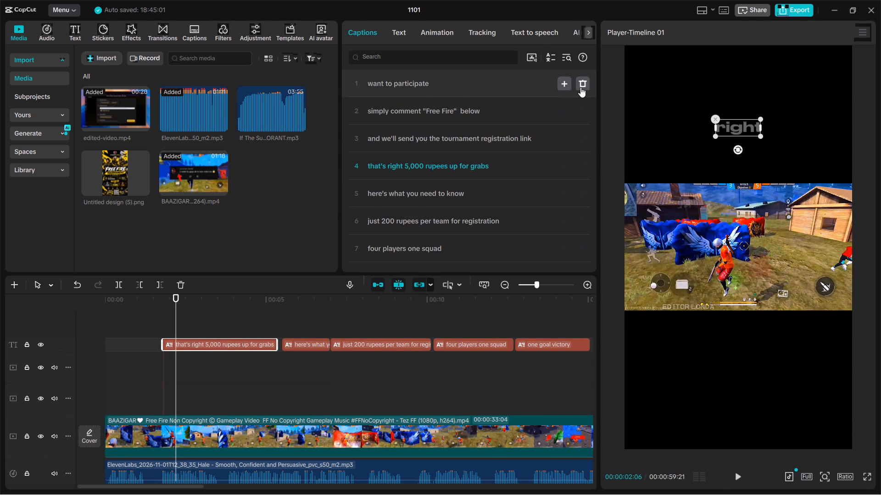
pyautogui.tripleClick(580, 87)
pyautogui.tripleClick(582, 87)
pyautogui.tripleClick(582, 87)
pyautogui.tripleClick(582, 87)
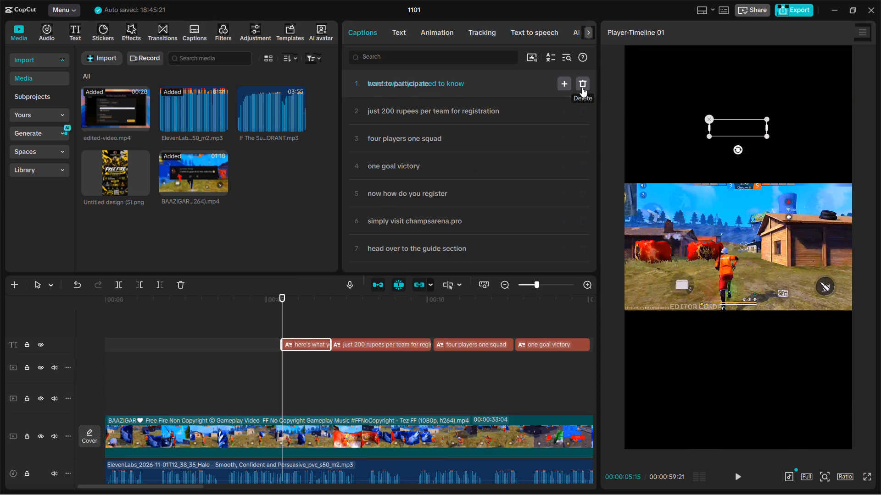
pyautogui.tripleClick(582, 87)
pyautogui.tripleClick(582, 87)
pyautogui.tripleClick(583, 86)
pyautogui.click(583, 77)
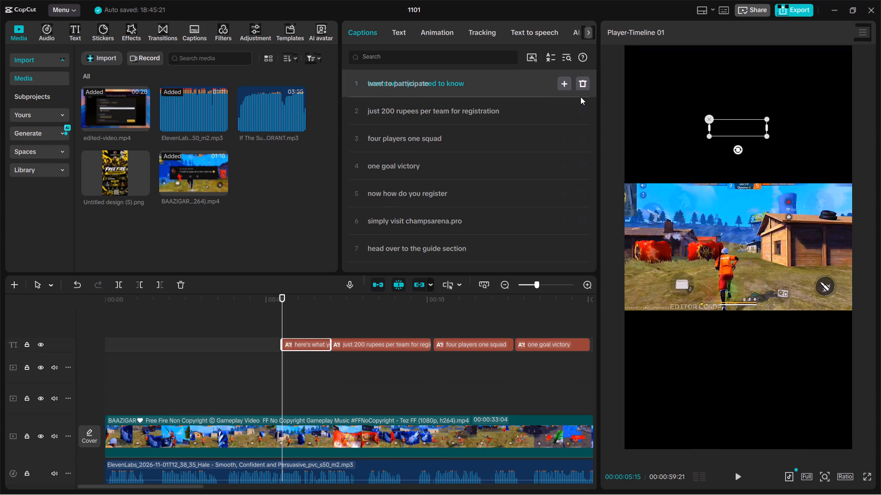
pyautogui.click(580, 97)
pyautogui.click(582, 107)
pyautogui.moveTo(585, 81); pyautogui.dragTo(587, 85)
pyautogui.click(360, 361)
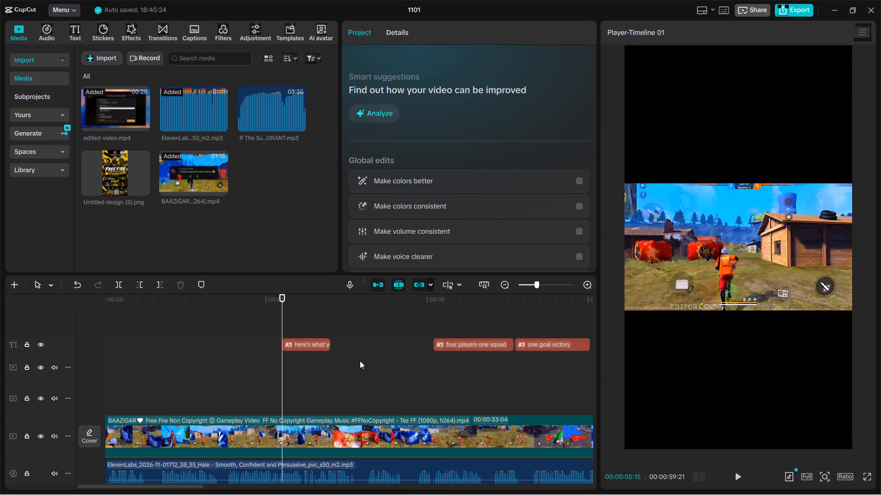
pyautogui.click(325, 346)
pyautogui.press('Delete')
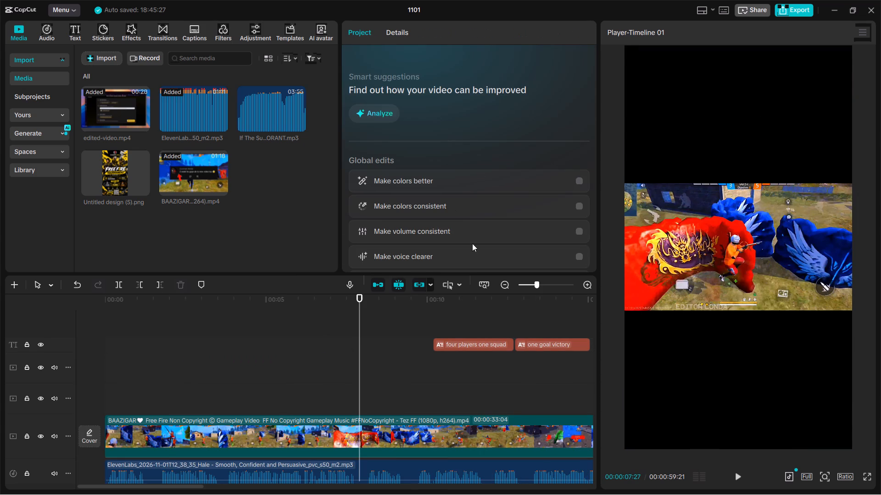
# Delete all remaining old captions, from "four players one squad" onward, to clear the caption track.
pyautogui.click(456, 343)
pyautogui.click(579, 90)
pyautogui.tripleClick(581, 87)
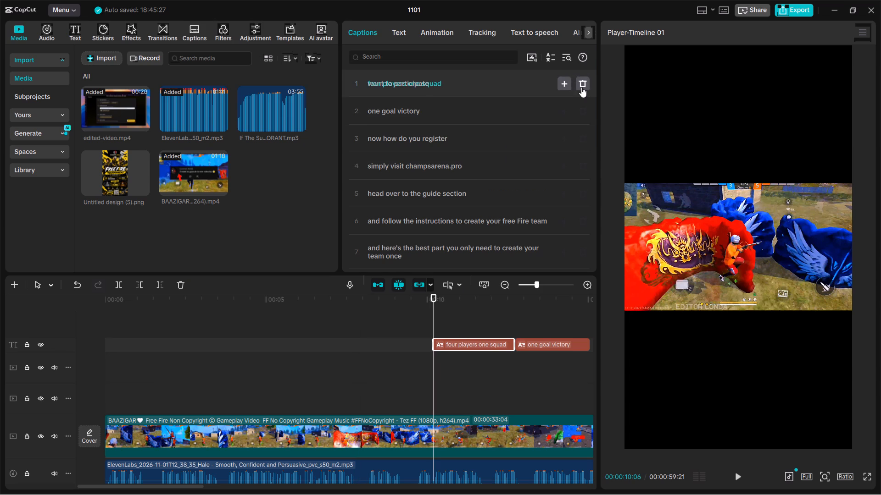
pyautogui.moveTo(583, 103); pyautogui.dragTo(584, 107)
pyautogui.doubleClick(584, 109)
pyautogui.tripleClick(583, 111)
pyautogui.tripleClick(582, 111)
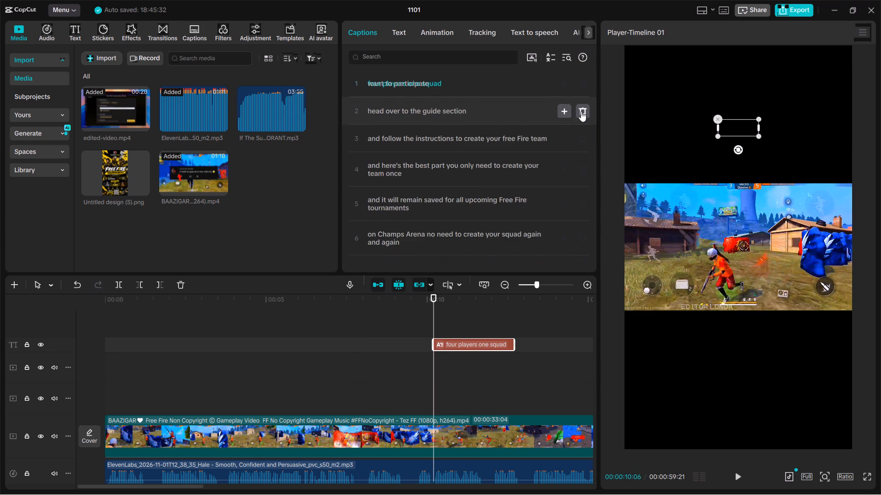
pyautogui.tripleClick(580, 111)
pyautogui.click(580, 111)
pyautogui.tripleClick(584, 114)
pyautogui.click(585, 114)
pyautogui.click(557, 89)
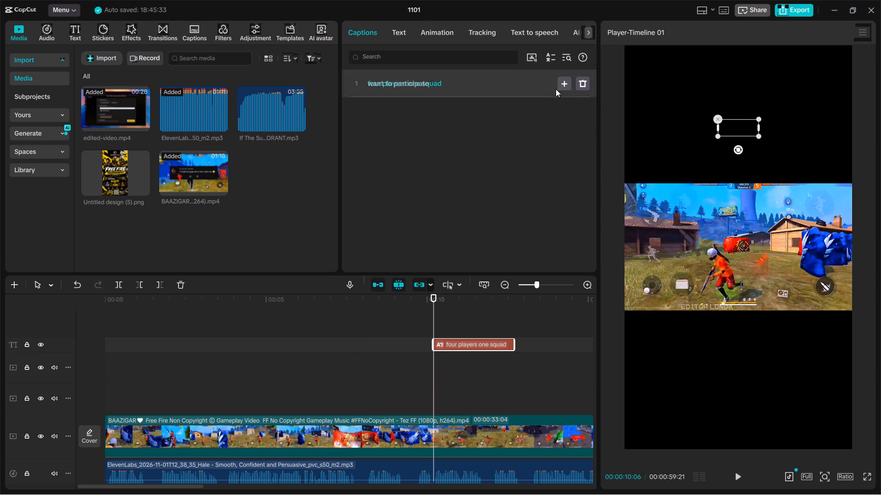
pyautogui.press('Delete')
# Generate auto captions for the timeline with the spoken language on Auto detect.
pyautogui.moveTo(435, 299); pyautogui.dragTo(0, 346)
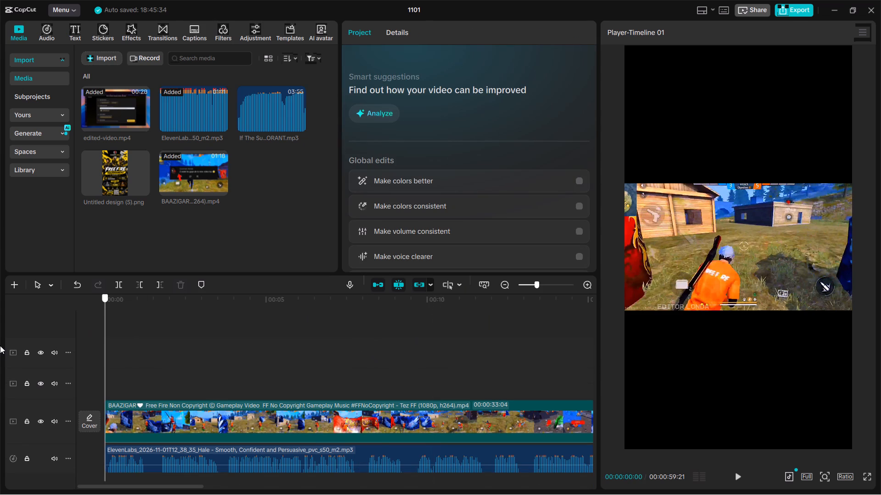
pyautogui.moveTo(0, 346); pyautogui.dragTo(0, 346)
pyautogui.click(192, 29)
pyautogui.click(251, 79)
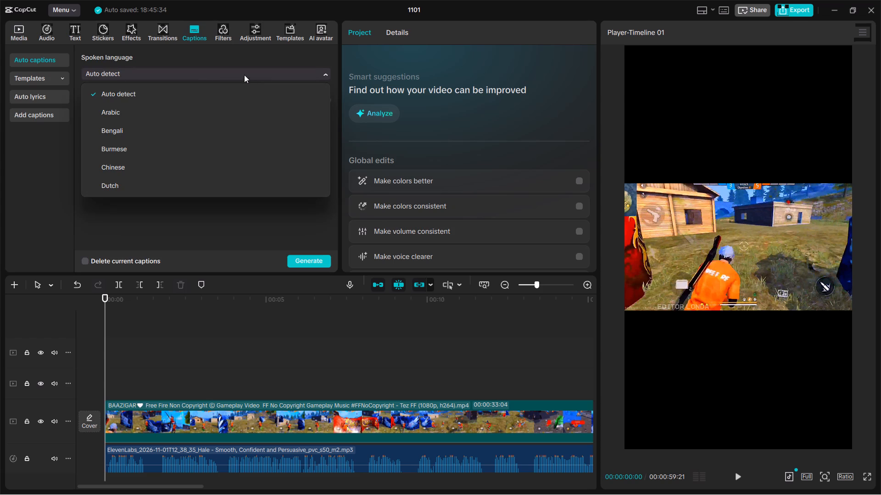
pyautogui.click(162, 93)
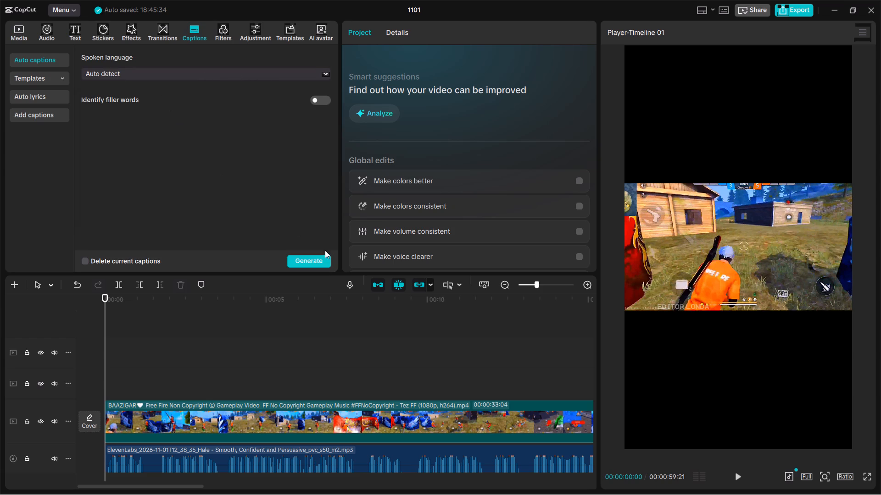
pyautogui.click(312, 262)
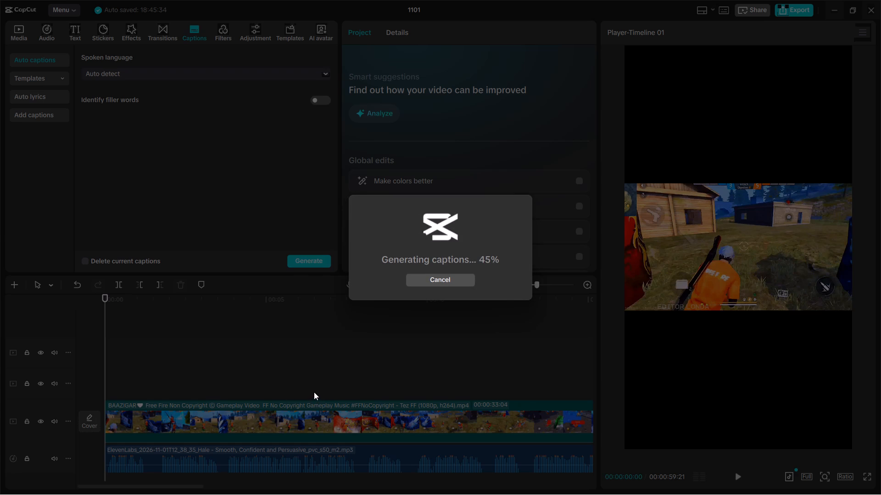
# Switch to Spotify, play "If The Sun Burns Out Tonight" from Liked Songs, and return to CapCut.
pyautogui.click(556, 481)
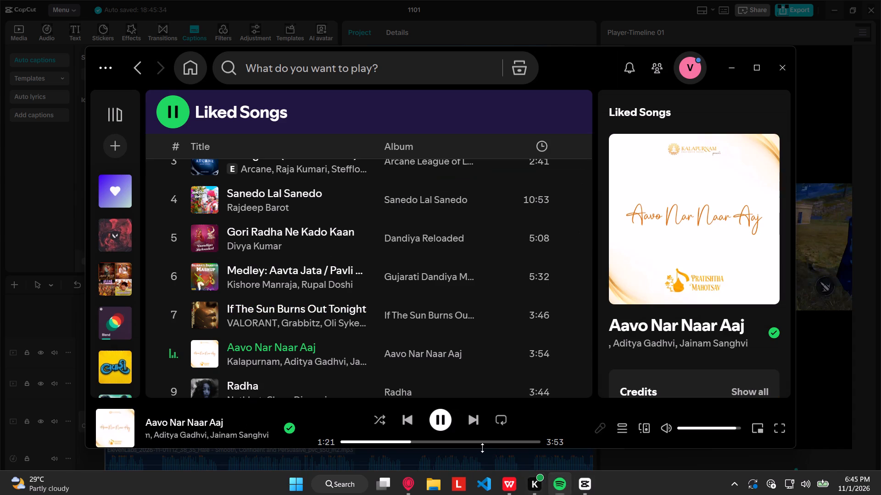
pyautogui.click(172, 315)
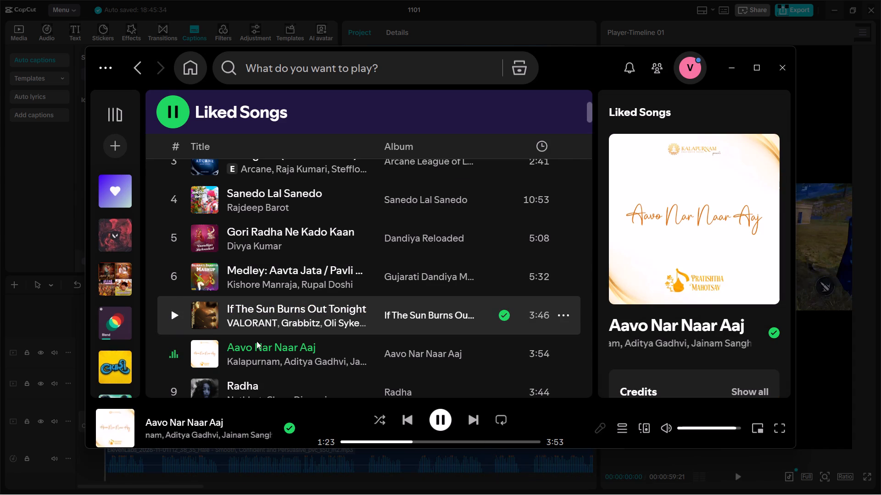
pyautogui.click(725, 69)
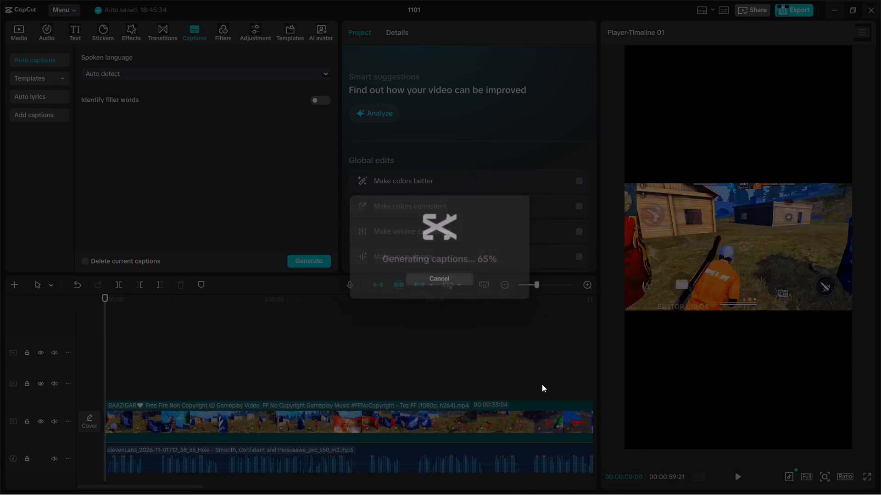
# Move the new captions into the black area above the gameplay, keeping them horizontally centred.
pyautogui.press('space')
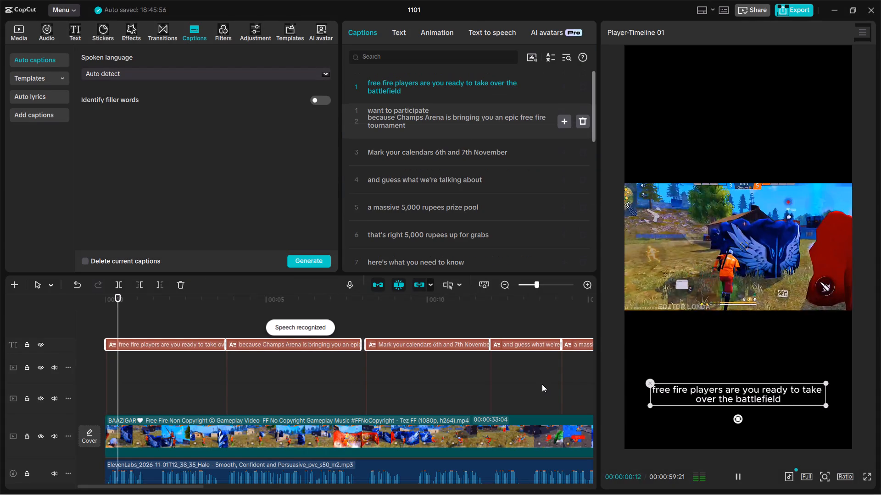
pyautogui.press('space')
pyautogui.moveTo(728, 388); pyautogui.dragTo(727, 104)
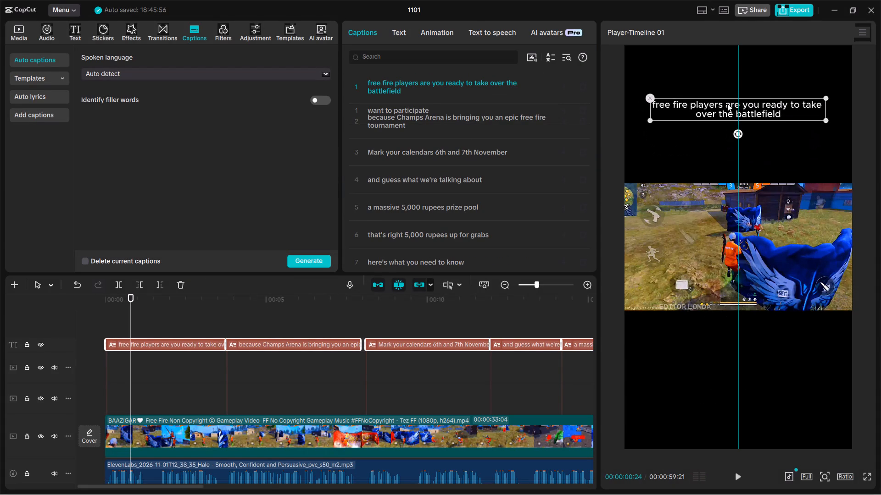
pyautogui.moveTo(727, 104); pyautogui.dragTo(729, 105)
# Apply the first Classic text template, the bold white single-word style, to all captions and preview it from the start.
pyautogui.moveTo(128, 298); pyautogui.dragTo(93, 300)
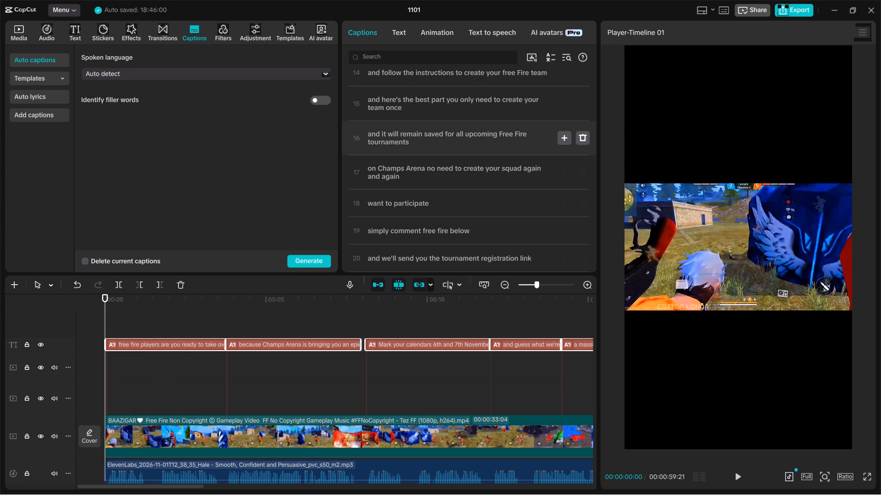
pyautogui.click(392, 30)
pyautogui.click(370, 36)
pyautogui.scroll(6, 429, 133)
pyautogui.click(407, 32)
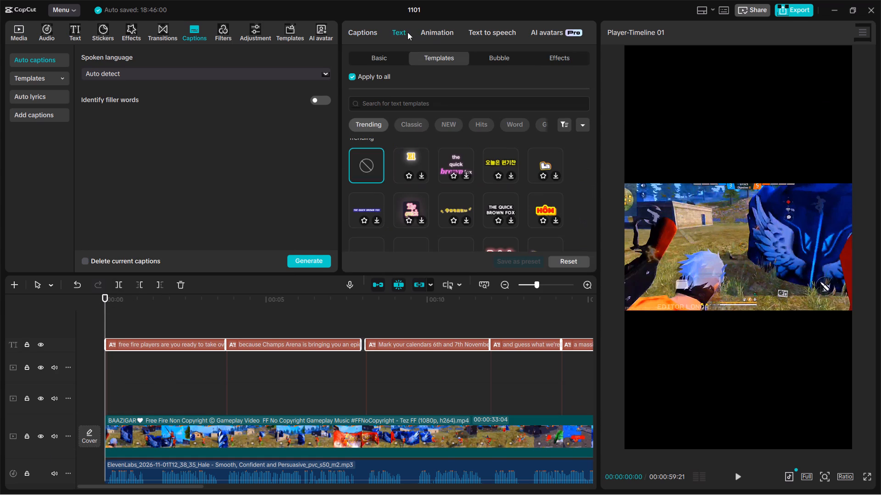
pyautogui.scroll(3, 384, 163)
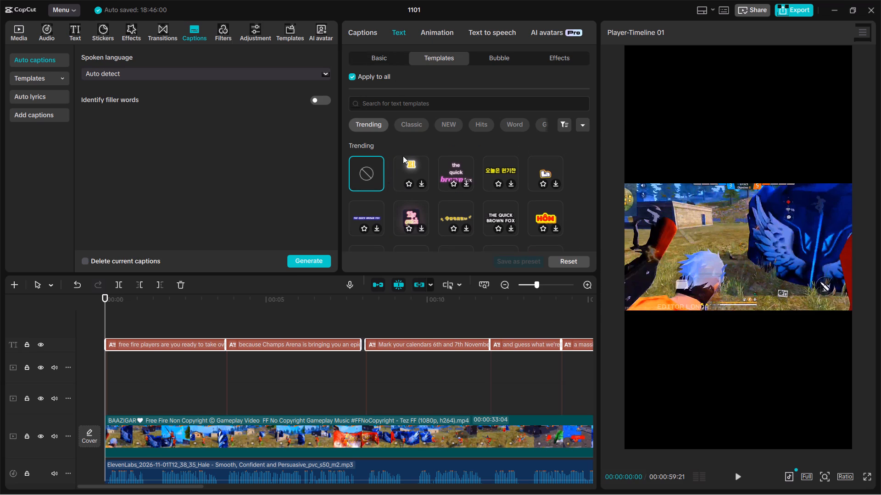
pyautogui.scroll(-1, 412, 191)
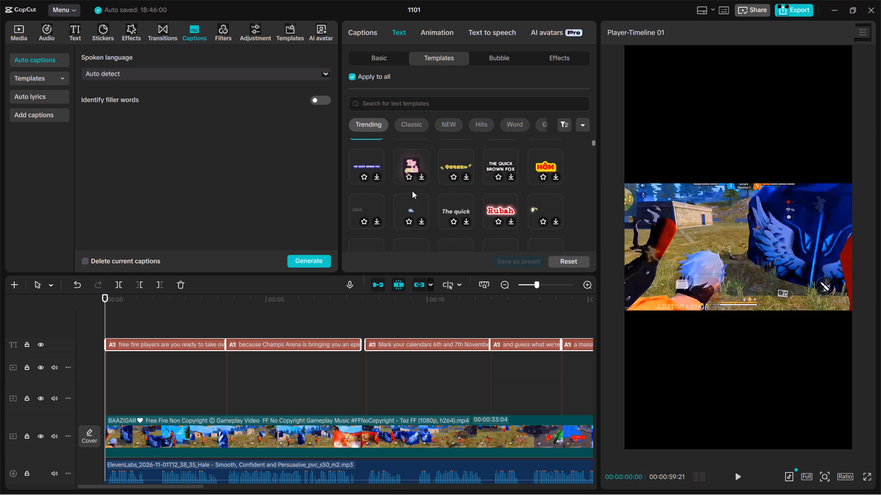
pyautogui.scroll(1, 393, 160)
pyautogui.click(410, 127)
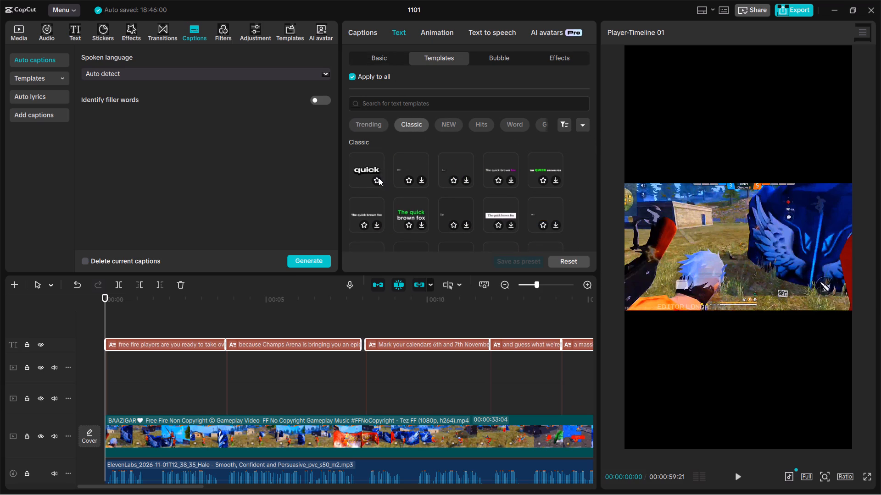
pyautogui.click(373, 170)
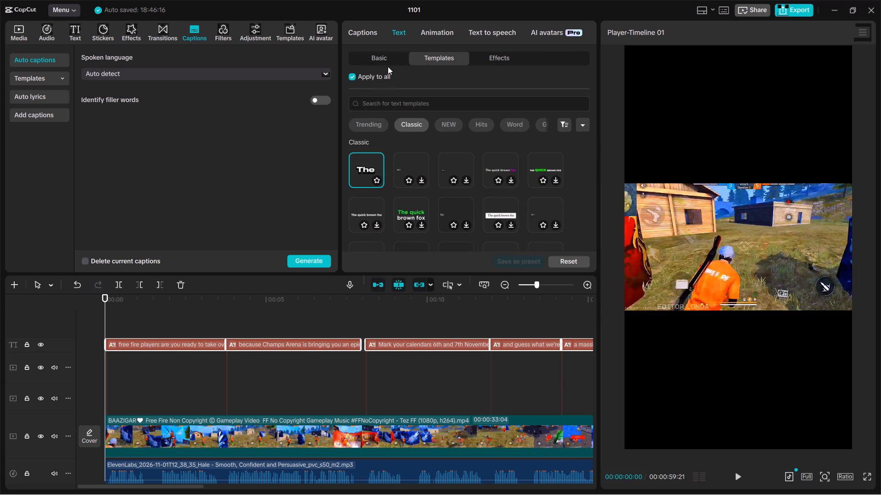
pyautogui.press('space')
pyautogui.press('space')
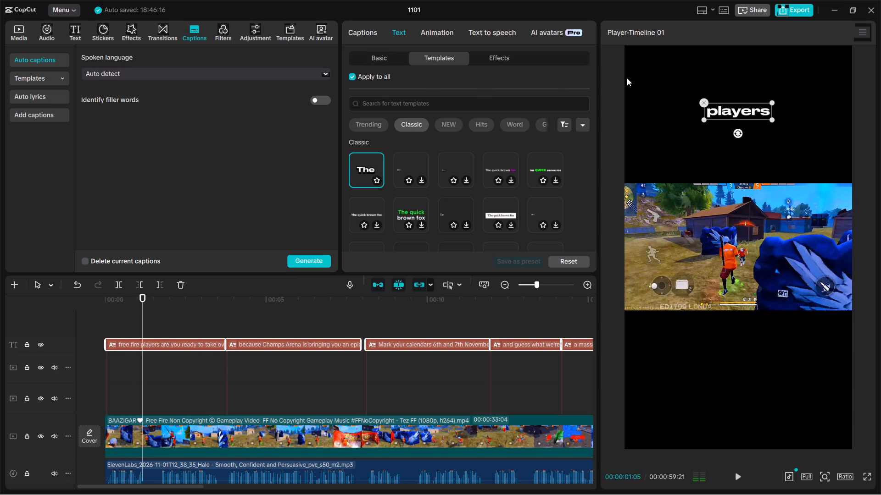
# Correct the opening words of caption 1 to "Free Fire" with capital initials.
pyautogui.press('space')
pyautogui.press('space')
pyautogui.click(375, 31)
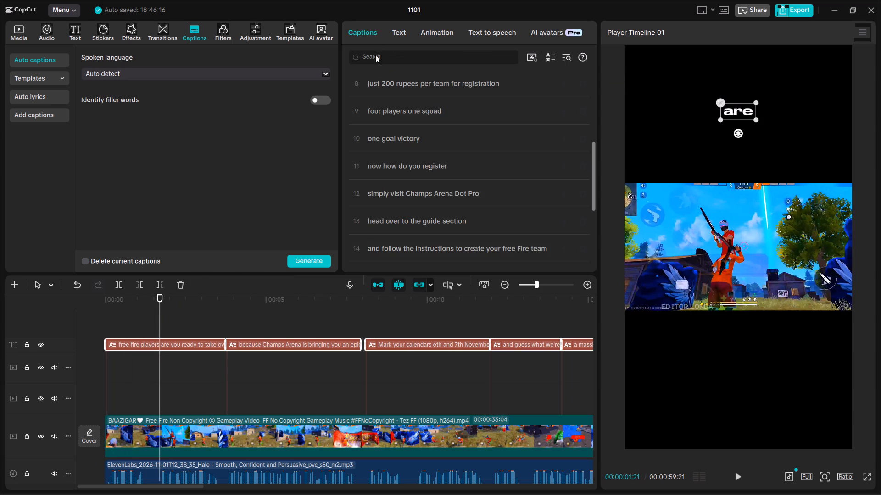
pyautogui.scroll(17, 381, 103)
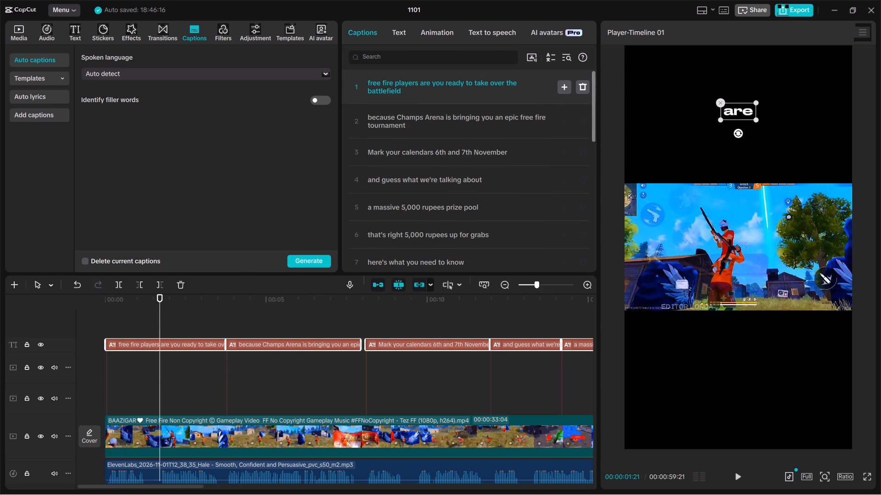
pyautogui.click(392, 83)
pyautogui.moveTo(393, 83); pyautogui.dragTo(371, 82)
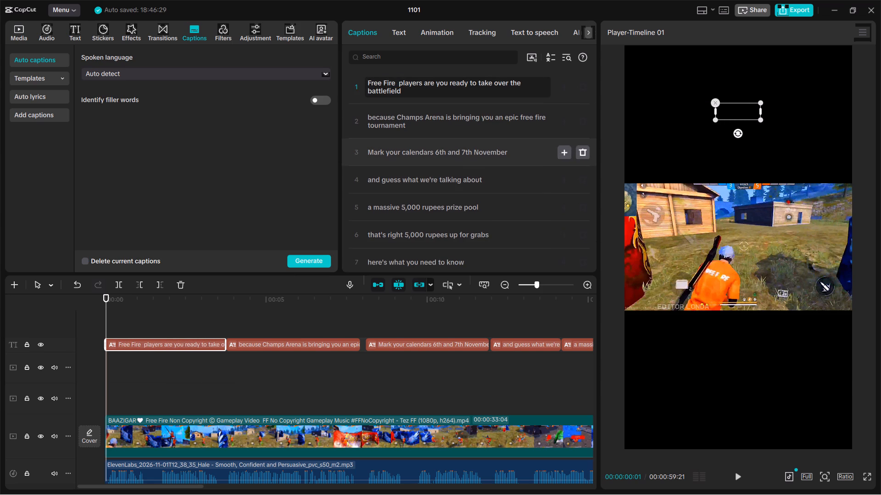
# Change "Champs Arena Dot Pro" in caption 12 to "champsarena.pro".
pyautogui.scroll(-2, 475, 161)
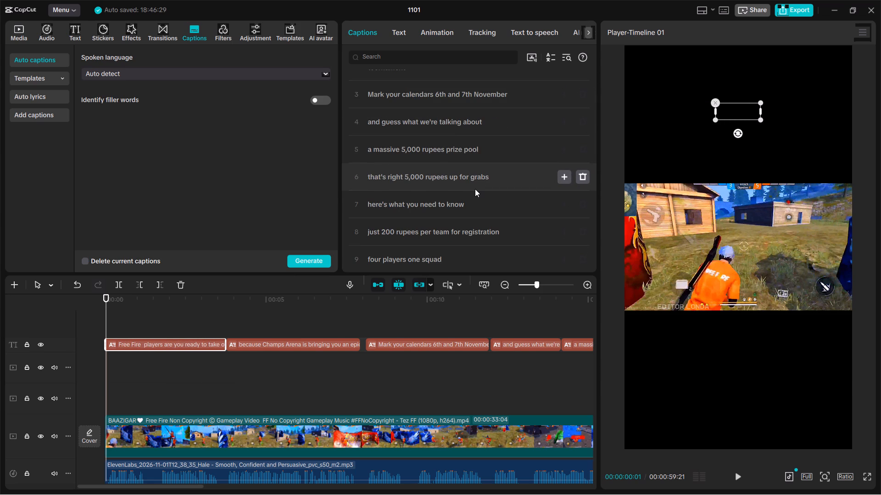
pyautogui.scroll(-4, 475, 189)
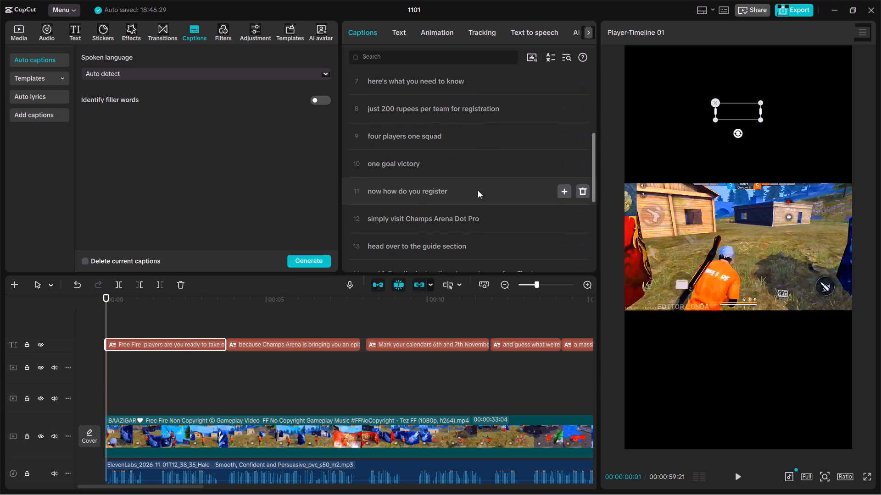
pyautogui.click(462, 212)
pyautogui.doubleClick(478, 216)
pyautogui.moveTo(480, 216); pyautogui.dragTo(427, 220)
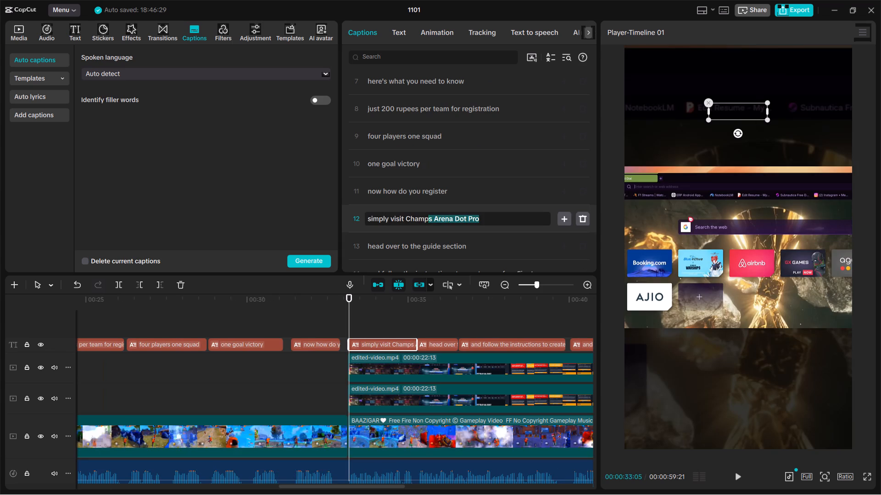
pyautogui.moveTo(427, 220); pyautogui.dragTo(407, 218)
pyautogui.write('champsarena;')
pyautogui.press('BackSpace')
pyautogui.write('.[pr')
pyautogui.press('BackSpace')
pyautogui.press('BackSpace')
pyautogui.press('BackSpace')
pyautogui.write('p[ro')
pyautogui.press('BackSpace')
pyautogui.press('BackSpace')
pyautogui.press('BackSpace')
pyautogui.press('BackSpace')
pyautogui.press('BackSpace')
pyautogui.press('r')
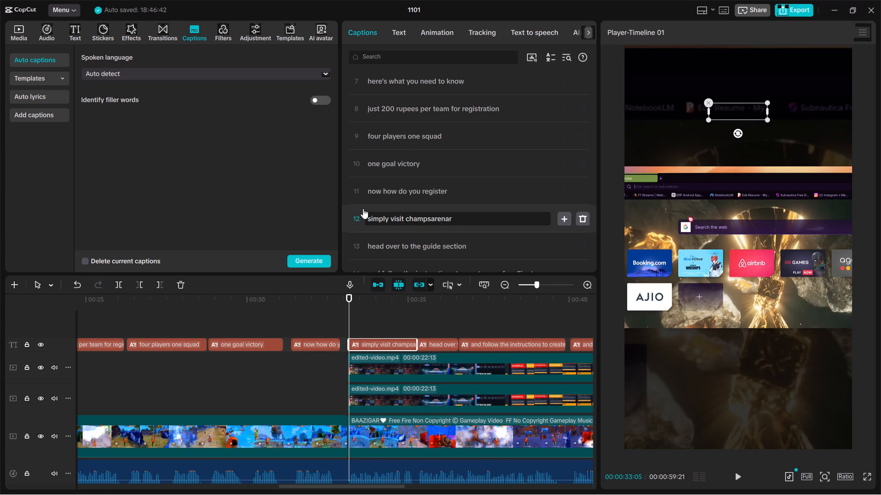
pyautogui.press('BackSpace')
pyautogui.write('.pro')
pyautogui.click(337, 219)
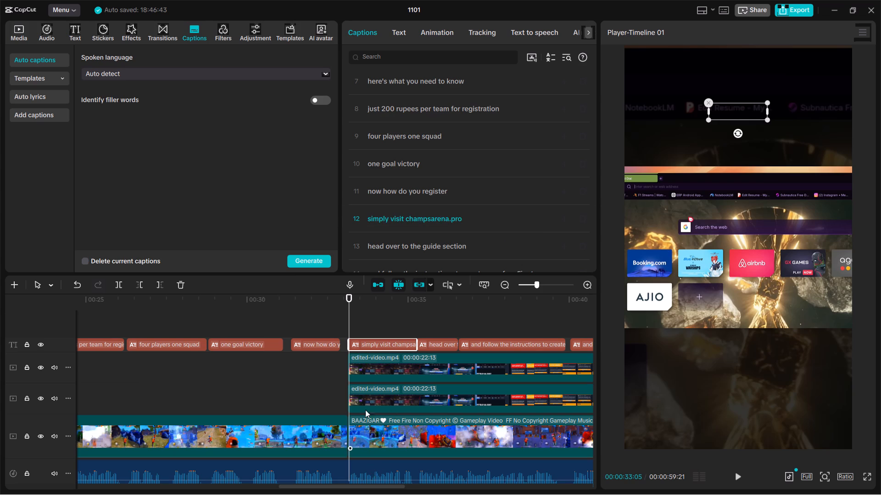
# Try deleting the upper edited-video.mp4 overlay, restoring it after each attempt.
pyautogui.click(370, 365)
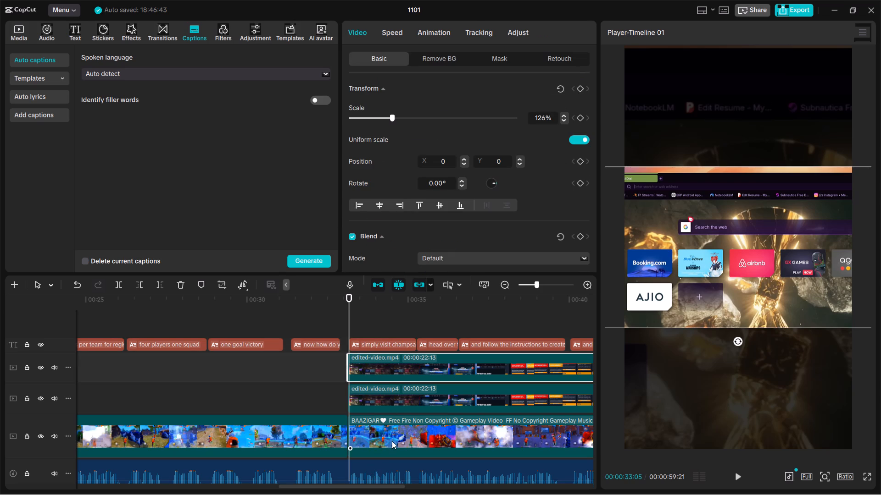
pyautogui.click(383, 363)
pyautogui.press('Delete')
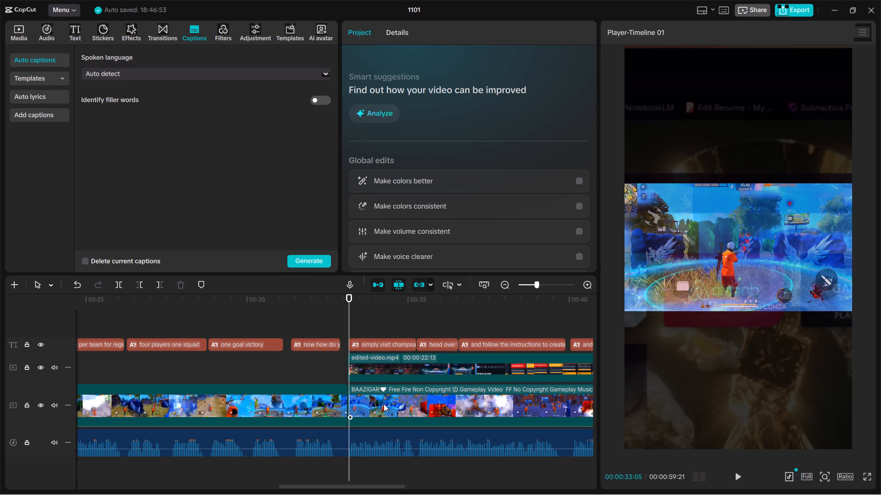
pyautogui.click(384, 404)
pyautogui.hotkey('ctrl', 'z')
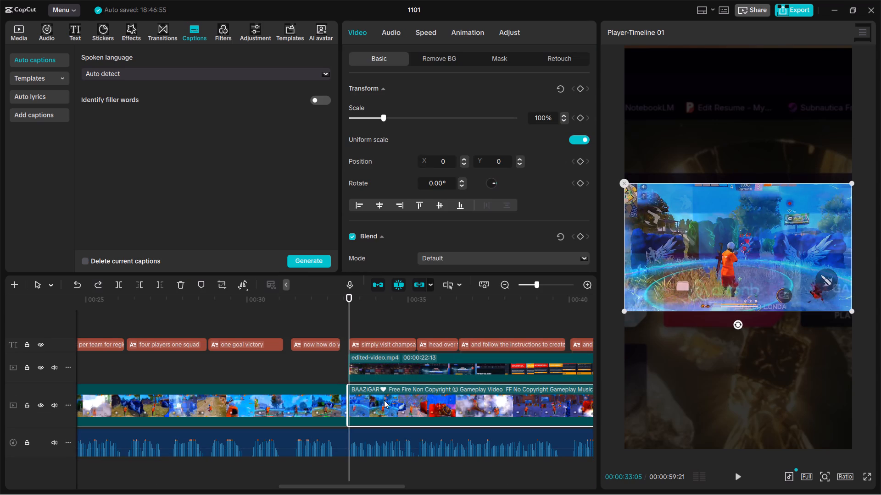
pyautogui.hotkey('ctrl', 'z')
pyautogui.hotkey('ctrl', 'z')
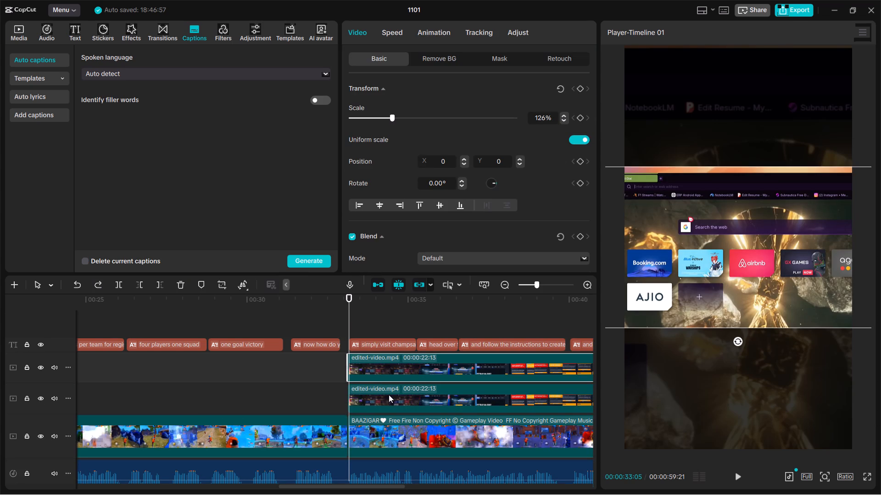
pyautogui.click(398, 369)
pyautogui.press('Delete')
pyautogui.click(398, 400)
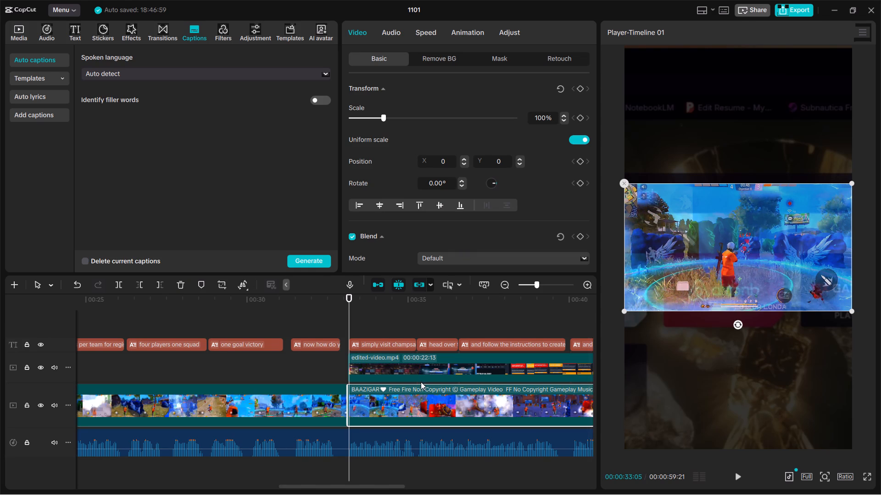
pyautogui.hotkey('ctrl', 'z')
# Delete the lower edited-video.mp4 copy that serves as the enlarged, darkened background.
pyautogui.click(394, 403)
pyautogui.click(397, 400)
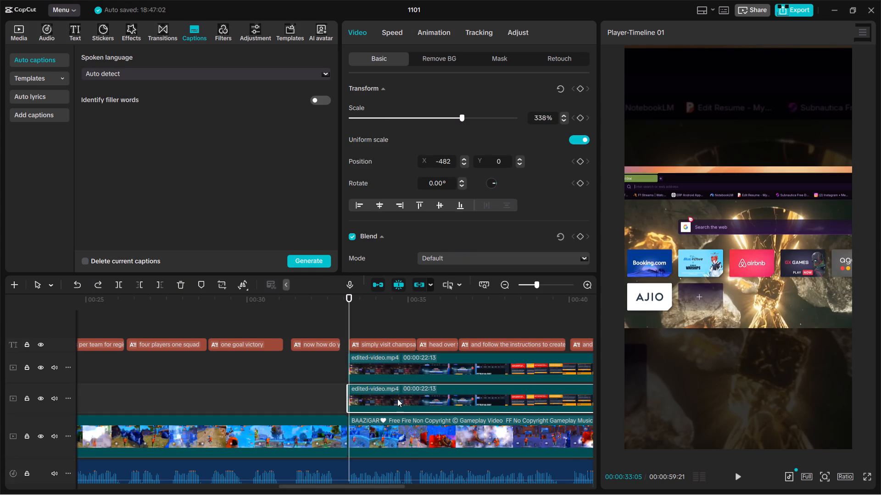
pyautogui.press('Delete')
# Enlarge the second gameplay clip, beneath the screen clip, to about 149% scale.
pyautogui.click(399, 397)
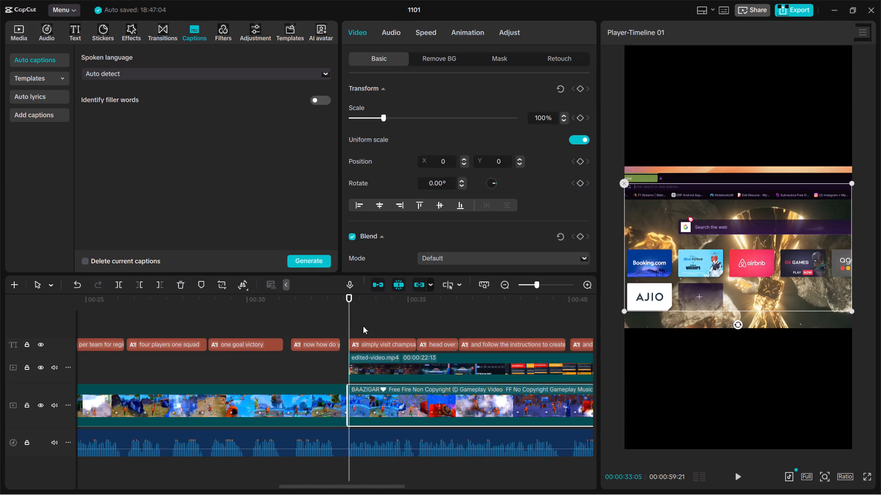
pyautogui.click(693, 173)
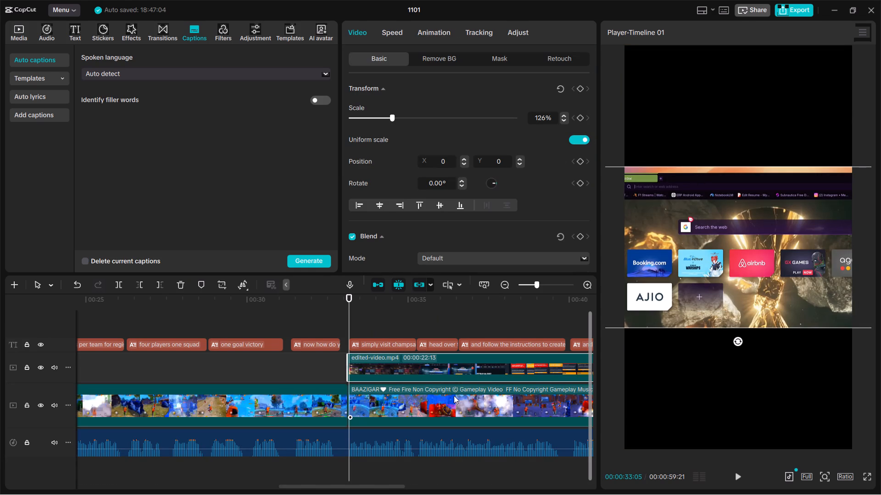
pyautogui.click(435, 396)
pyautogui.moveTo(850, 312); pyautogui.dragTo(880, 494)
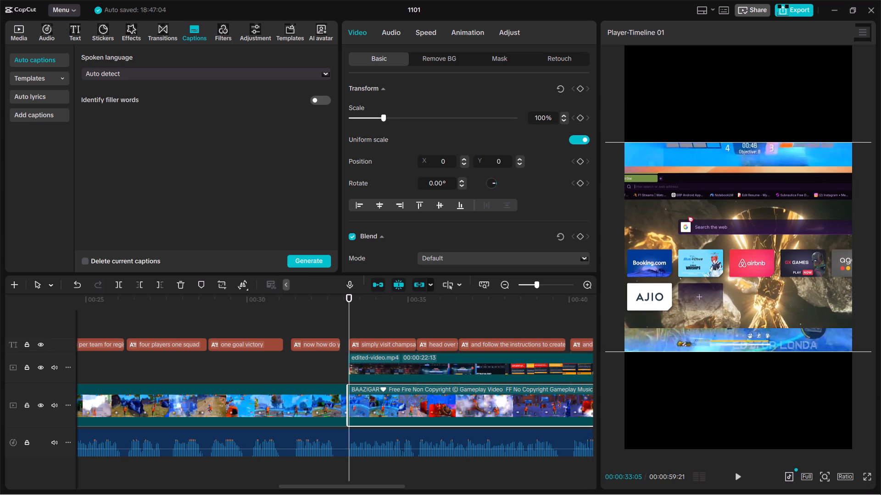
pyautogui.moveTo(880, 494); pyautogui.dragTo(859, 473)
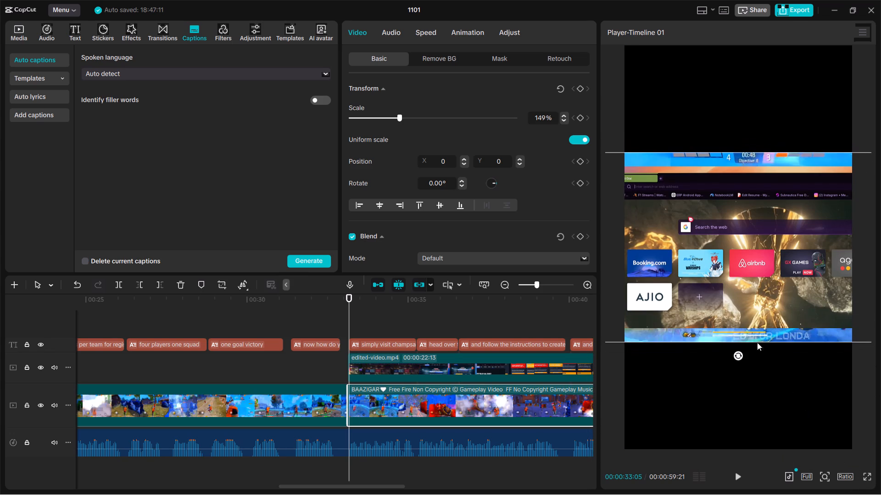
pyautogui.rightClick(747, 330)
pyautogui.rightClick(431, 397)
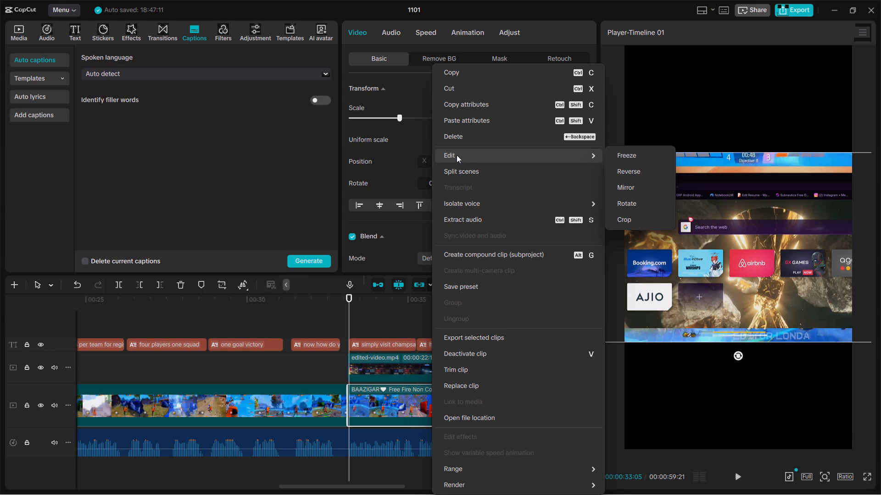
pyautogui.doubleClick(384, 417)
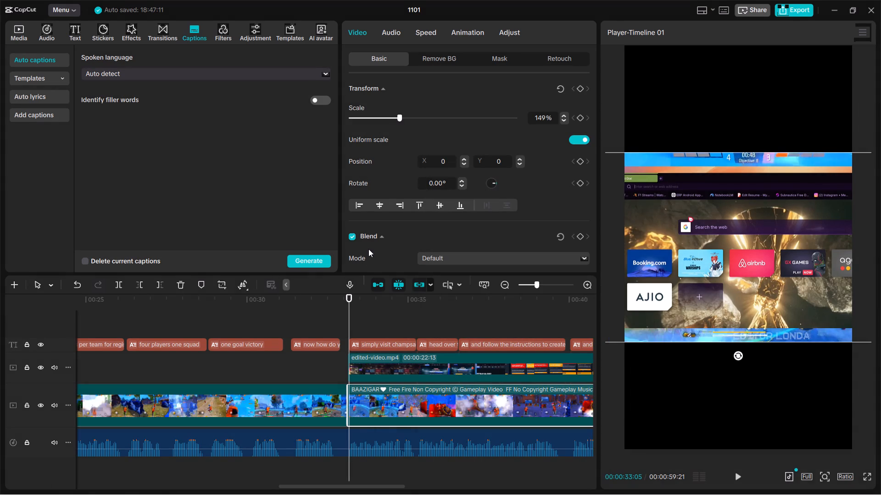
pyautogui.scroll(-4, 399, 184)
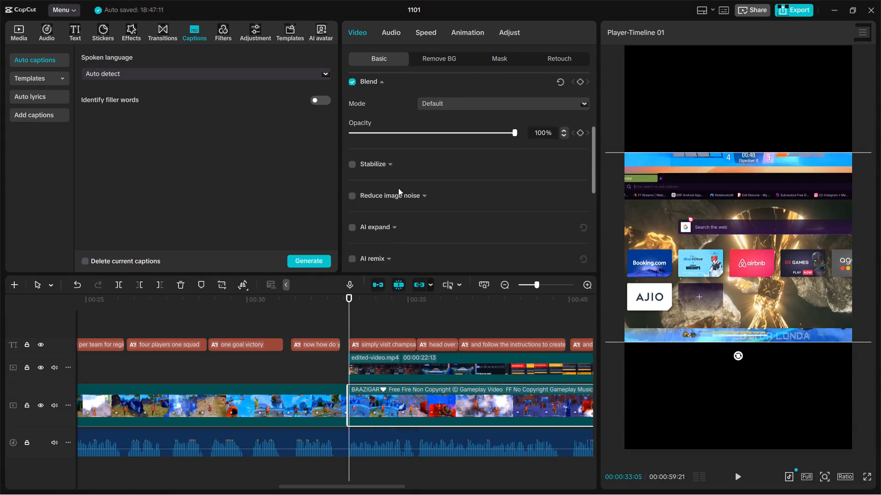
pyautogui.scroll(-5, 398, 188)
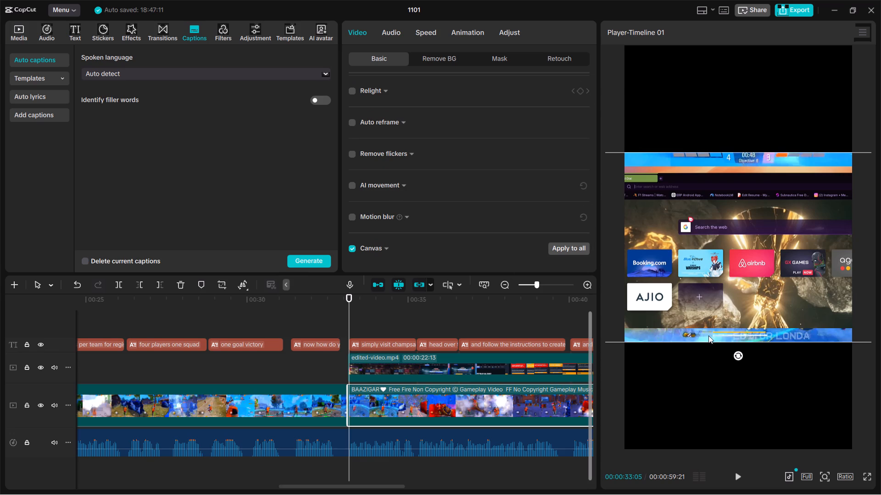
# Enlarge the second gameplay clip to about 319% and reposition it near X 444, Y -17 so it fills the frame behind the screen clip.
pyautogui.moveTo(708, 335); pyautogui.dragTo(593, 345)
pyautogui.moveTo(792, 349); pyautogui.dragTo(779, 494)
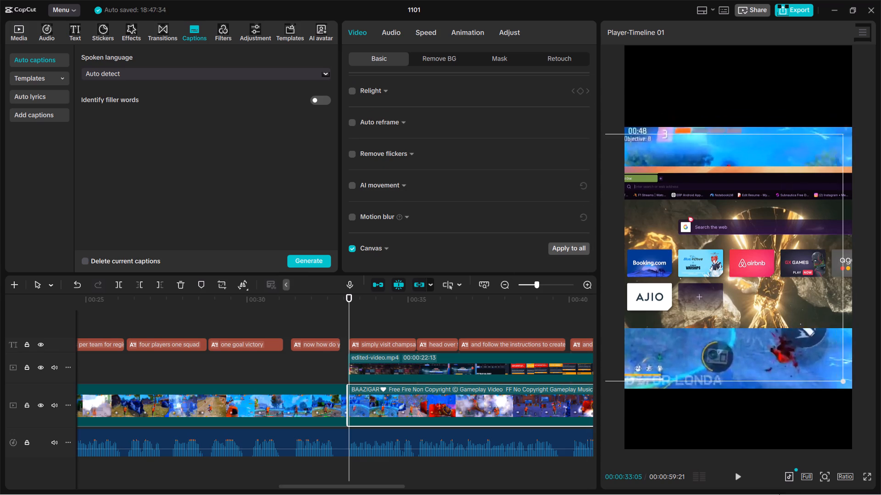
pyautogui.moveTo(779, 494); pyautogui.dragTo(812, 491)
pyautogui.moveTo(706, 362); pyautogui.dragTo(661, 351)
pyautogui.moveTo(802, 374); pyautogui.dragTo(880, 431)
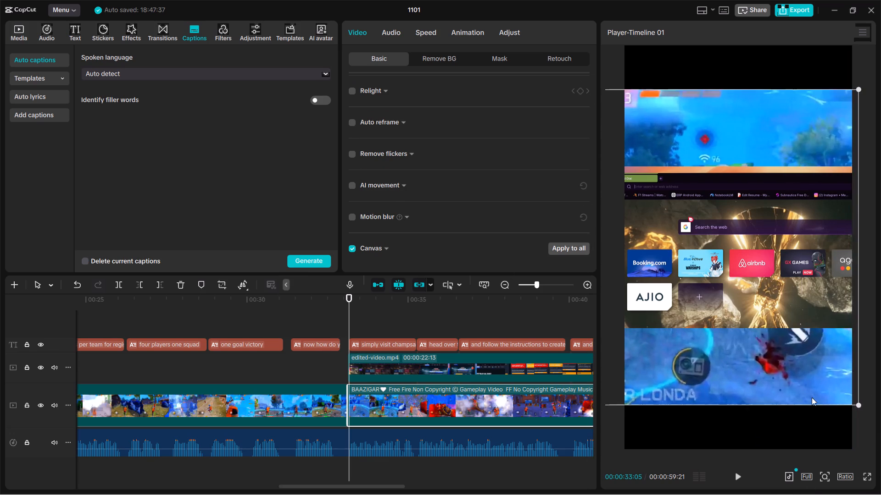
pyautogui.moveTo(737, 366); pyautogui.dragTo(880, 390)
pyautogui.moveTo(735, 368); pyautogui.dragTo(545, 330)
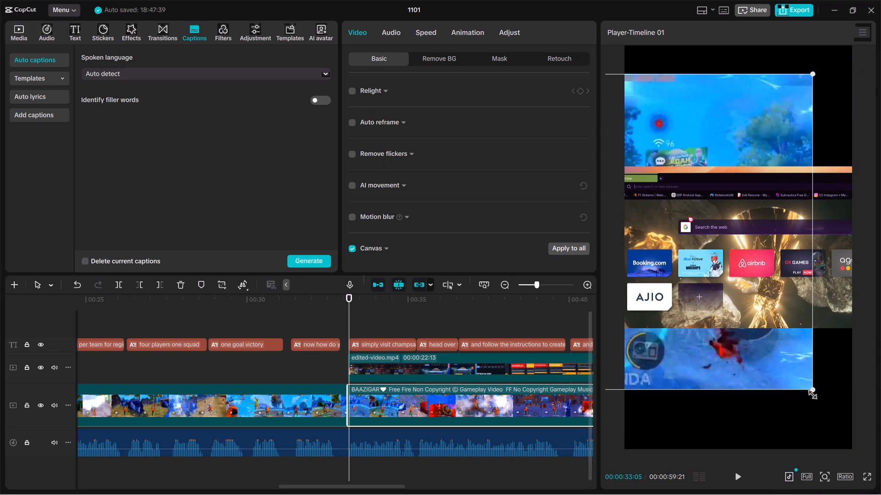
pyautogui.moveTo(812, 391); pyautogui.dragTo(880, 445)
pyautogui.moveTo(735, 371); pyautogui.dragTo(874, 414)
pyautogui.moveTo(719, 402); pyautogui.dragTo(750, 368)
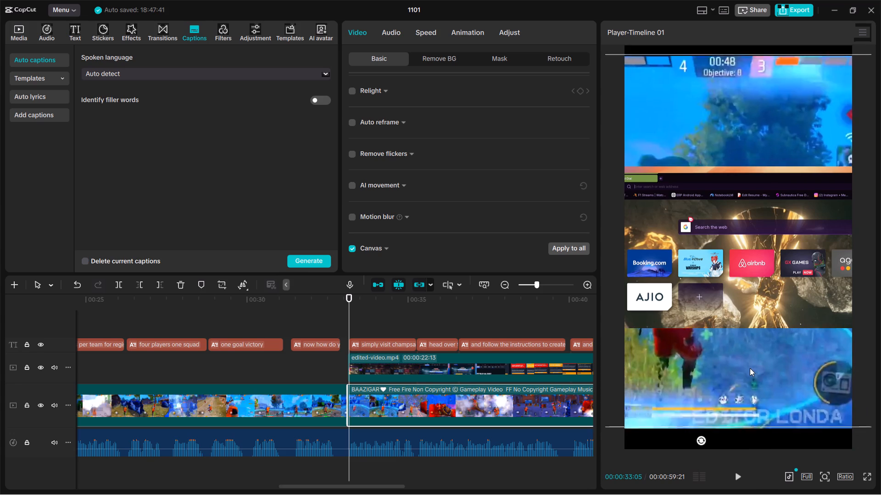
pyautogui.moveTo(750, 368); pyautogui.dragTo(562, 363)
pyautogui.moveTo(846, 421); pyautogui.dragTo(880, 464)
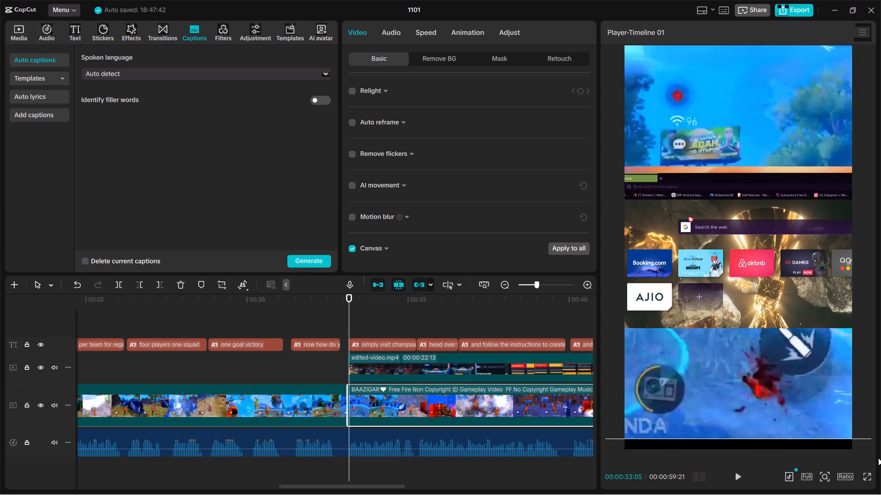
pyautogui.moveTo(722, 390); pyautogui.dragTo(880, 400)
pyautogui.moveTo(711, 385); pyautogui.dragTo(824, 397)
pyautogui.moveTo(739, 396); pyautogui.dragTo(740, 388)
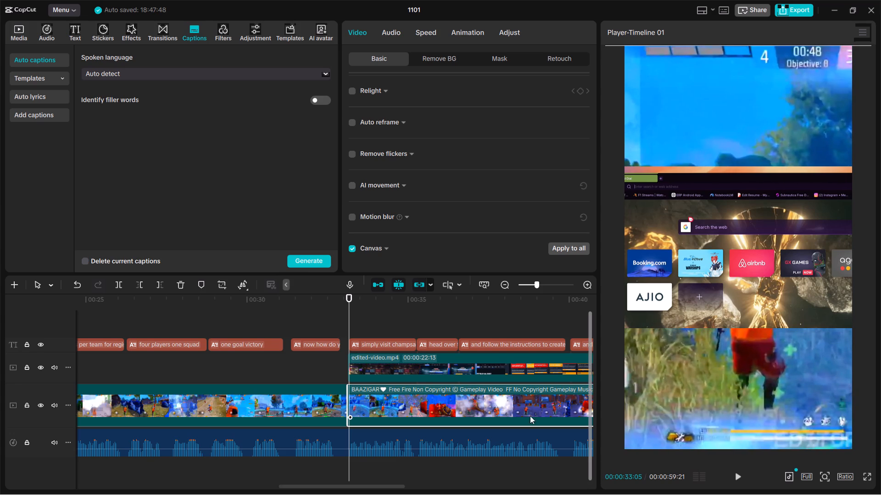
# Lower the opacity of the second gameplay clip to 10% so it forms a dark background.
pyautogui.click(407, 405)
pyautogui.scroll(9, 375, 160)
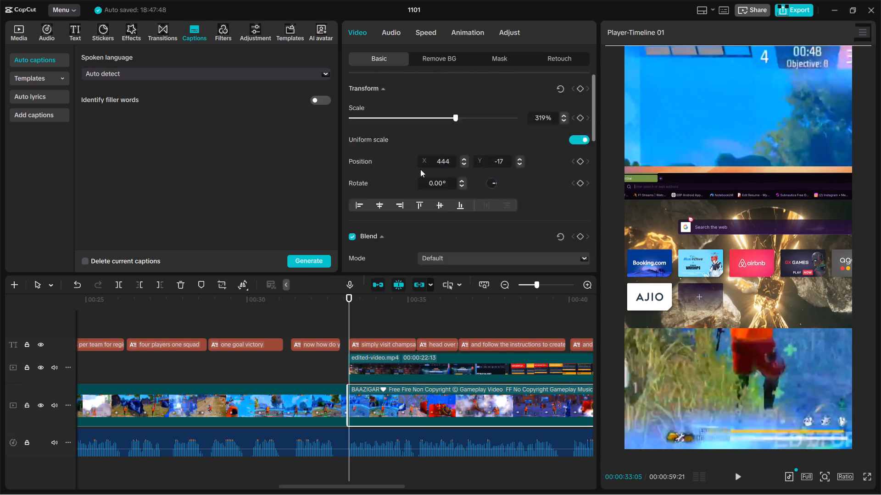
pyautogui.scroll(-2, 424, 146)
pyautogui.moveTo(476, 192); pyautogui.dragTo(439, 195)
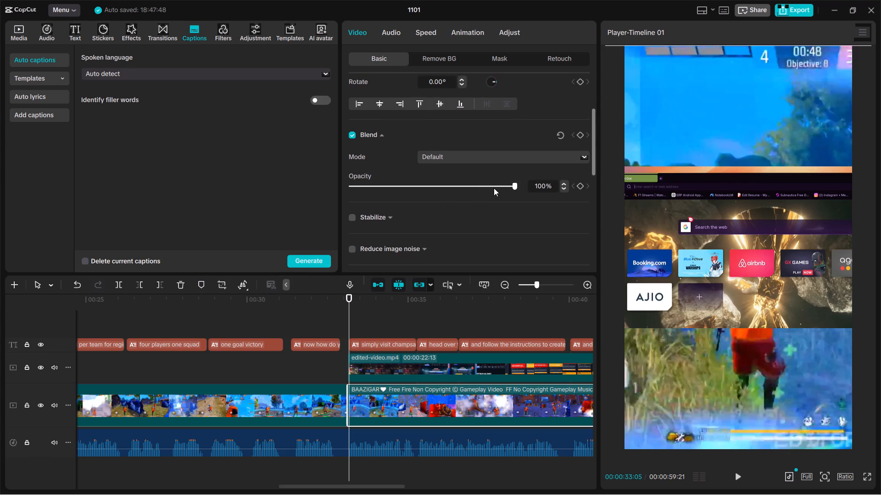
pyautogui.moveTo(494, 188); pyautogui.dragTo(368, 191)
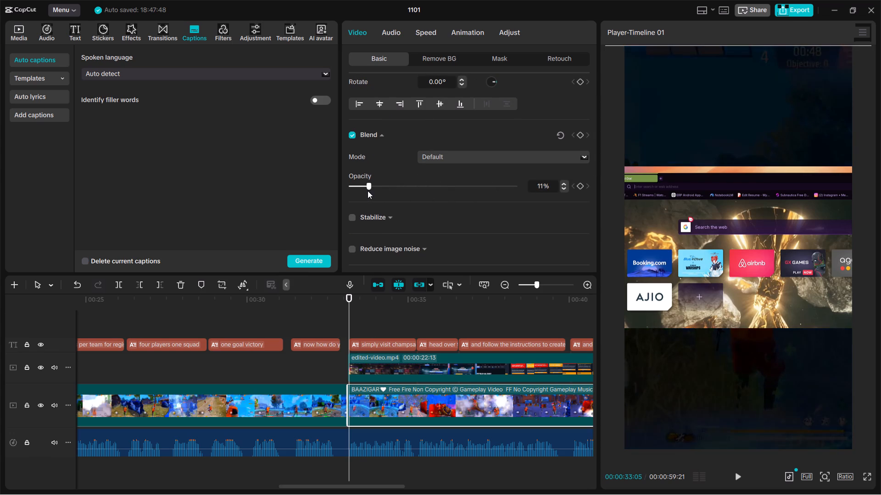
pyautogui.moveTo(368, 191); pyautogui.dragTo(367, 191)
# Play the edit from the start of the timeline to check the captions and gameplay.
pyautogui.moveTo(347, 295); pyautogui.dragTo(0, 320)
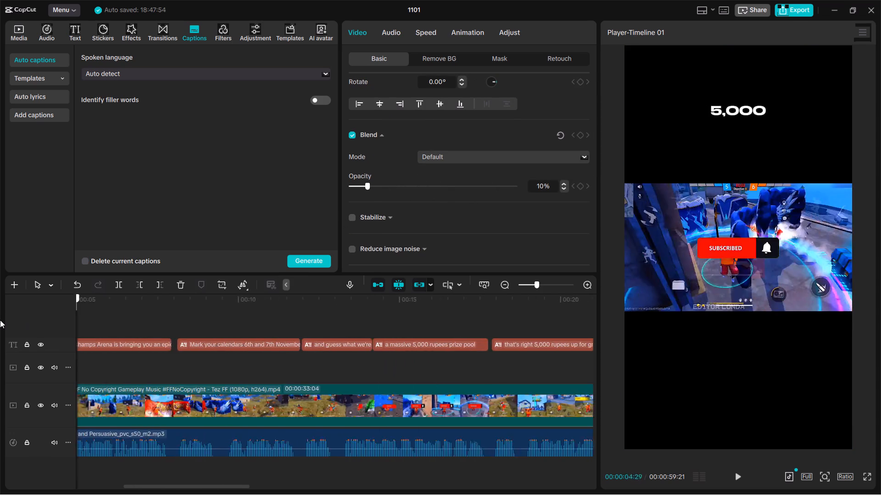
pyautogui.moveTo(0, 320); pyautogui.dragTo(0, 318)
pyautogui.press('space')
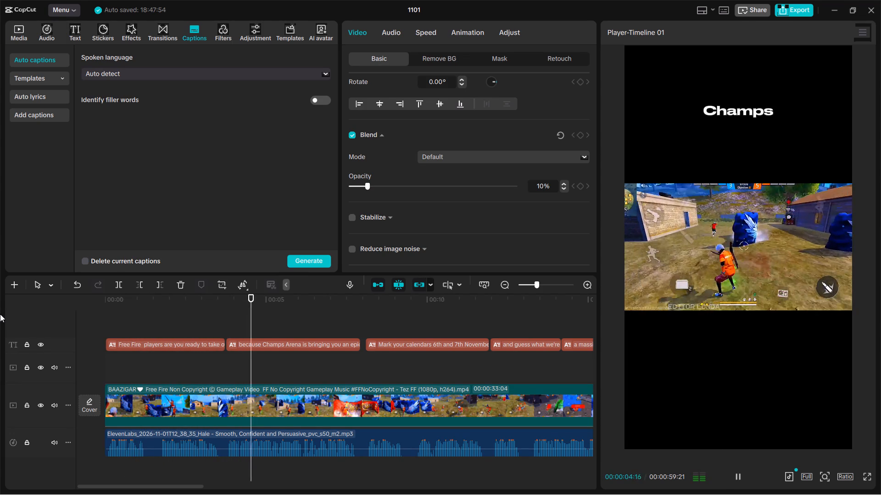
# Place the poster image Untitled design (5).png on a new track above the captions, starting at about 3:22 where the second caption begins.
pyautogui.press('space')
pyautogui.moveTo(261, 293); pyautogui.dragTo(226, 304)
pyautogui.click(17, 34)
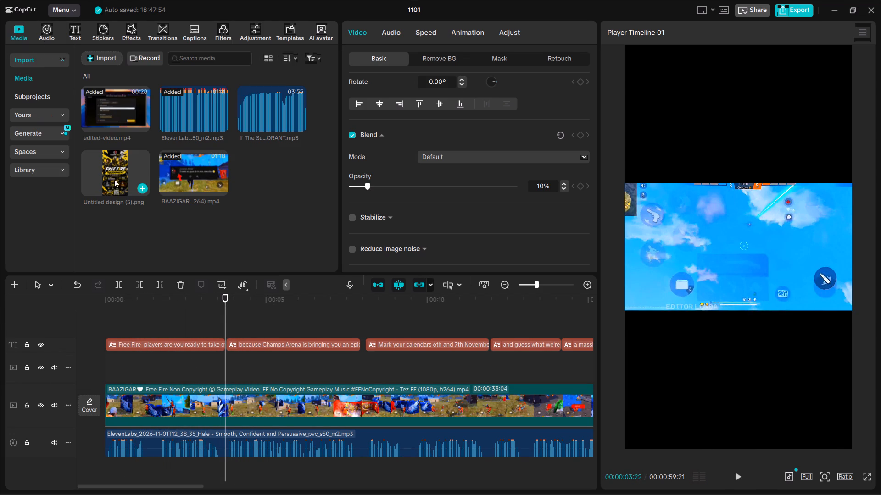
pyautogui.moveTo(114, 177); pyautogui.dragTo(223, 321)
pyautogui.press('space')
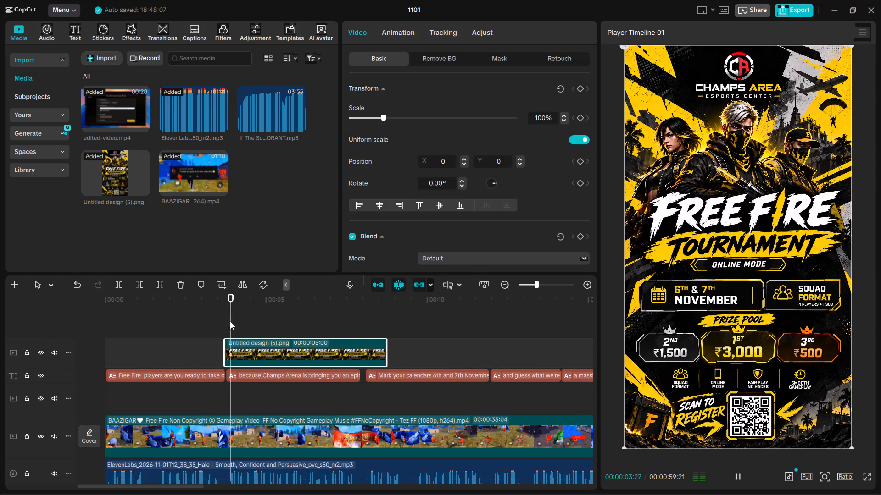
pyautogui.press('space')
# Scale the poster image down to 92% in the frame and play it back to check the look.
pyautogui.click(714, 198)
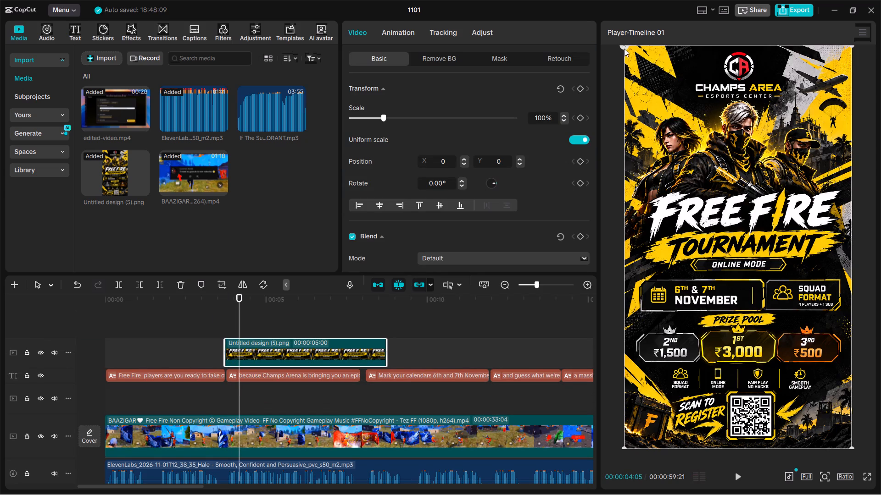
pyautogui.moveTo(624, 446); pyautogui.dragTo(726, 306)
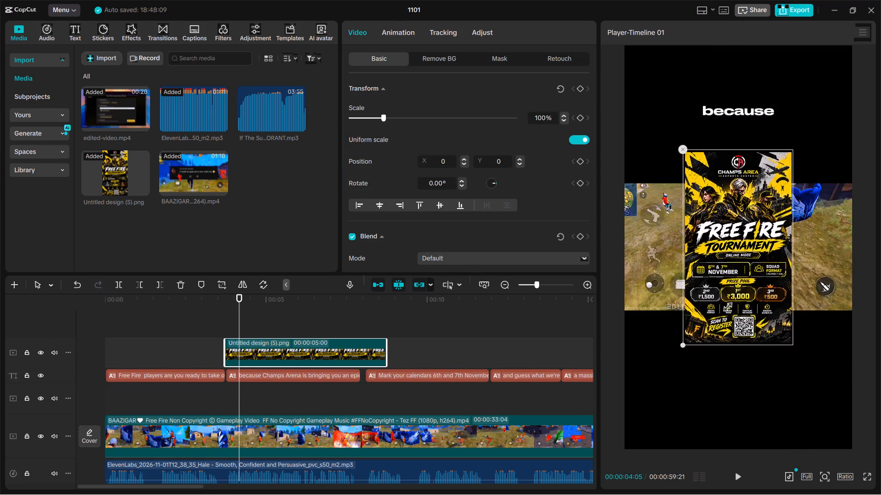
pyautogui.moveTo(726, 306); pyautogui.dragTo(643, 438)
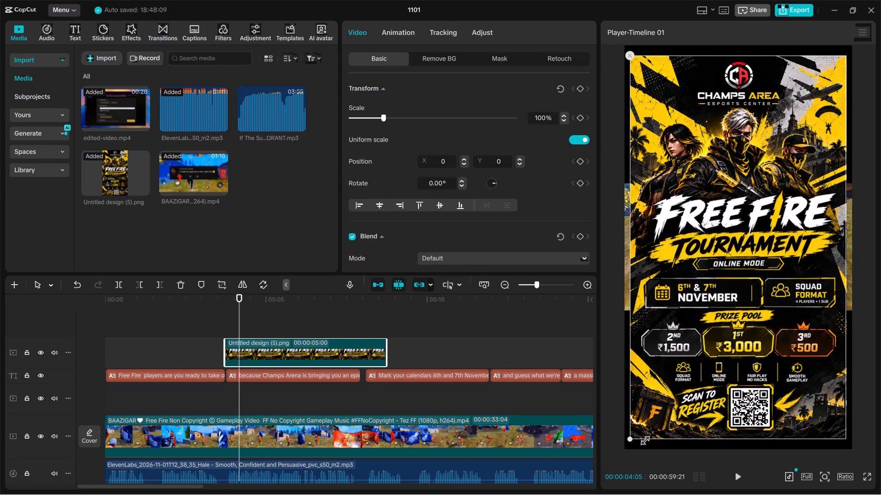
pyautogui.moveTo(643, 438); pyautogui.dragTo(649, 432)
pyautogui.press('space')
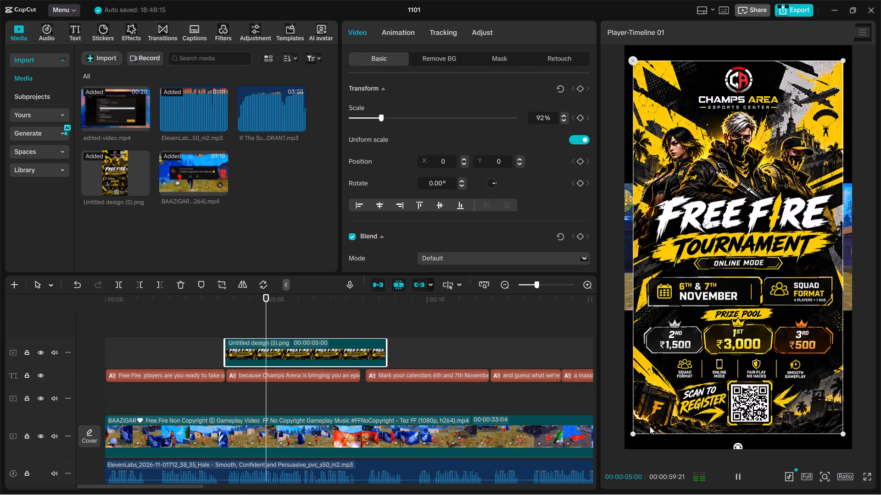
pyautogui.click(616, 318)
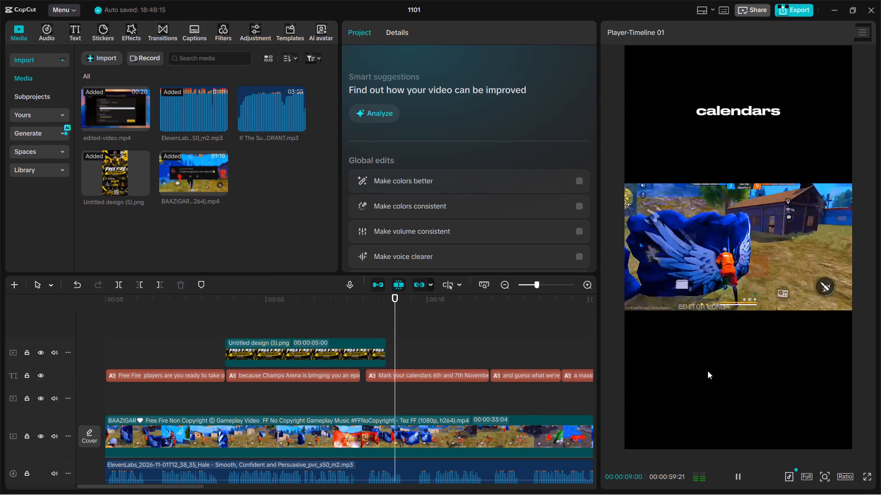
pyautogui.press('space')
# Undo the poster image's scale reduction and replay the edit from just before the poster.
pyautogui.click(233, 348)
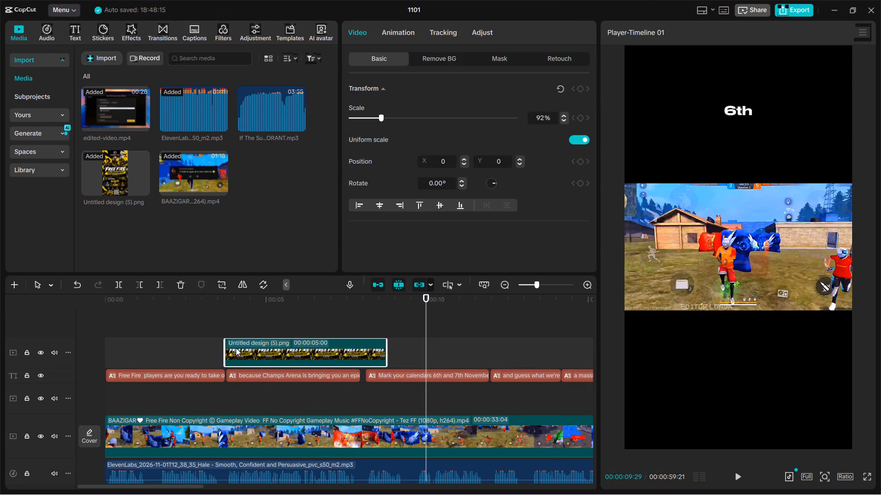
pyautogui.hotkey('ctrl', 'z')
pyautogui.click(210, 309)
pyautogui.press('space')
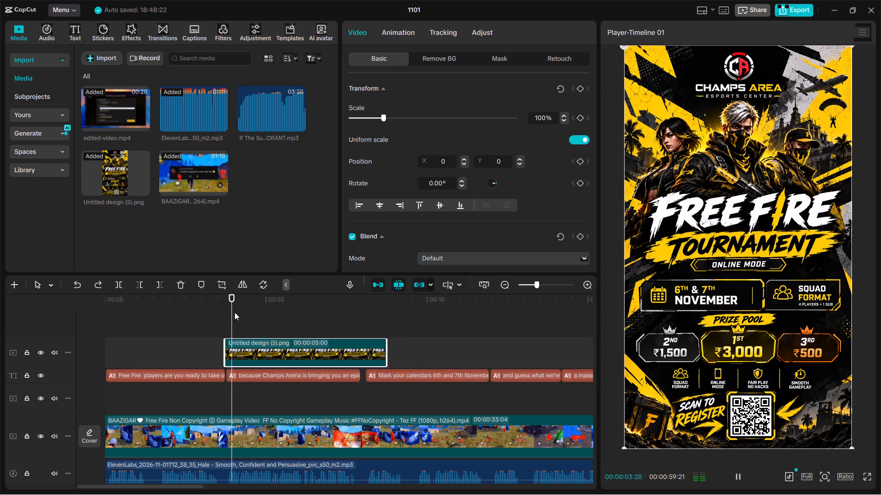